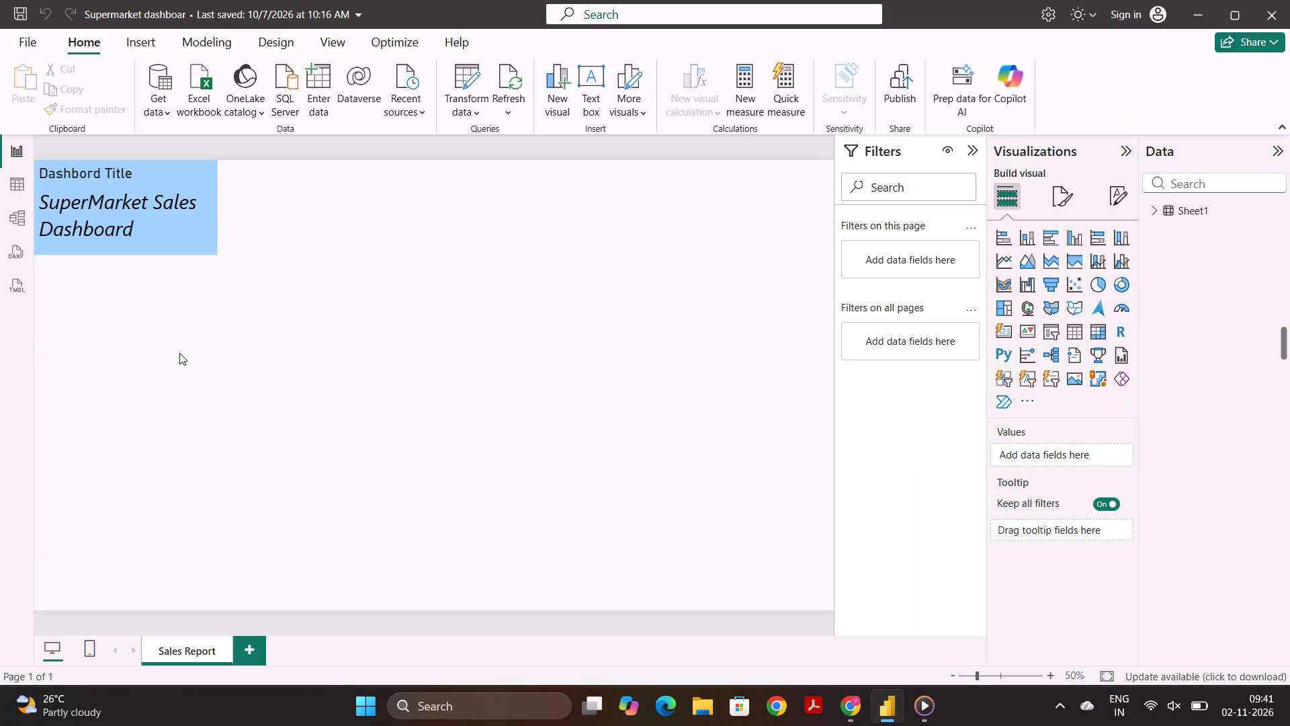
# Close the Supermarket dashboar report window.
pyautogui.hscroll(1, 179, 353)
pyautogui.click(1288, 0)
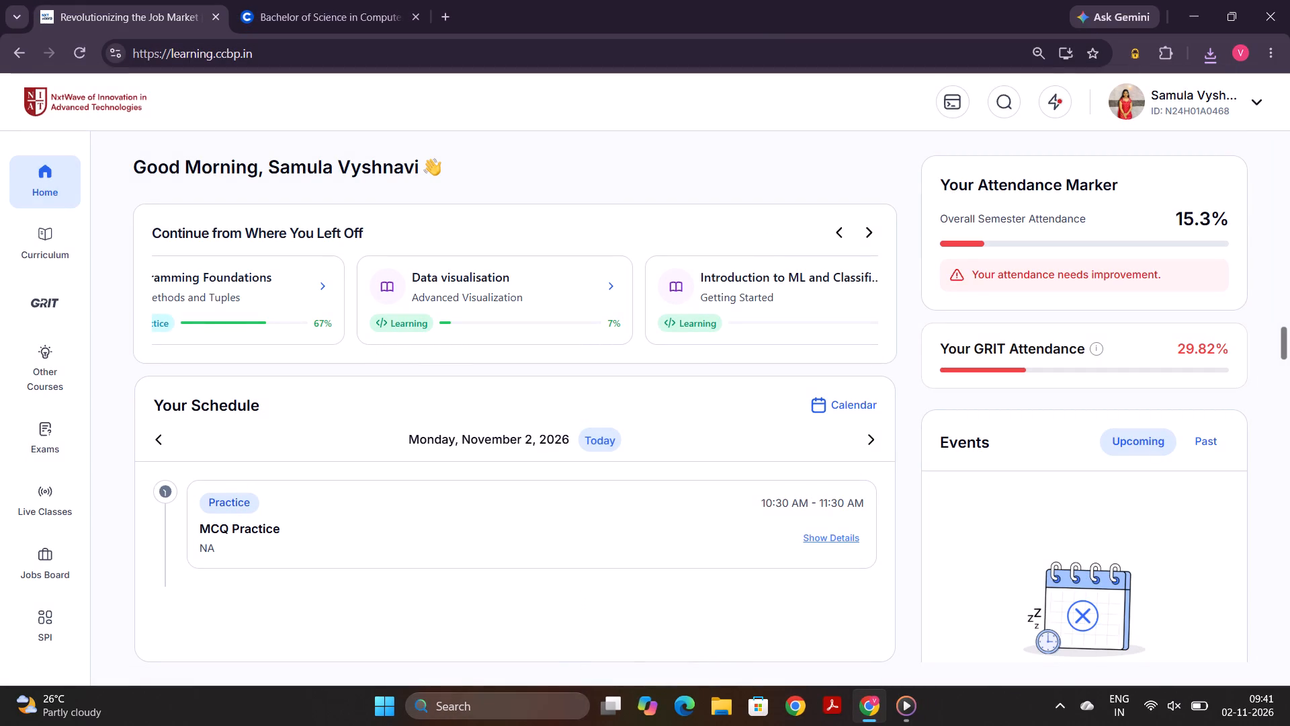
# Search Windows for "power bi" and launch Power BI Desktop.
pyautogui.click(499, 706)
pyautogui.write('po')
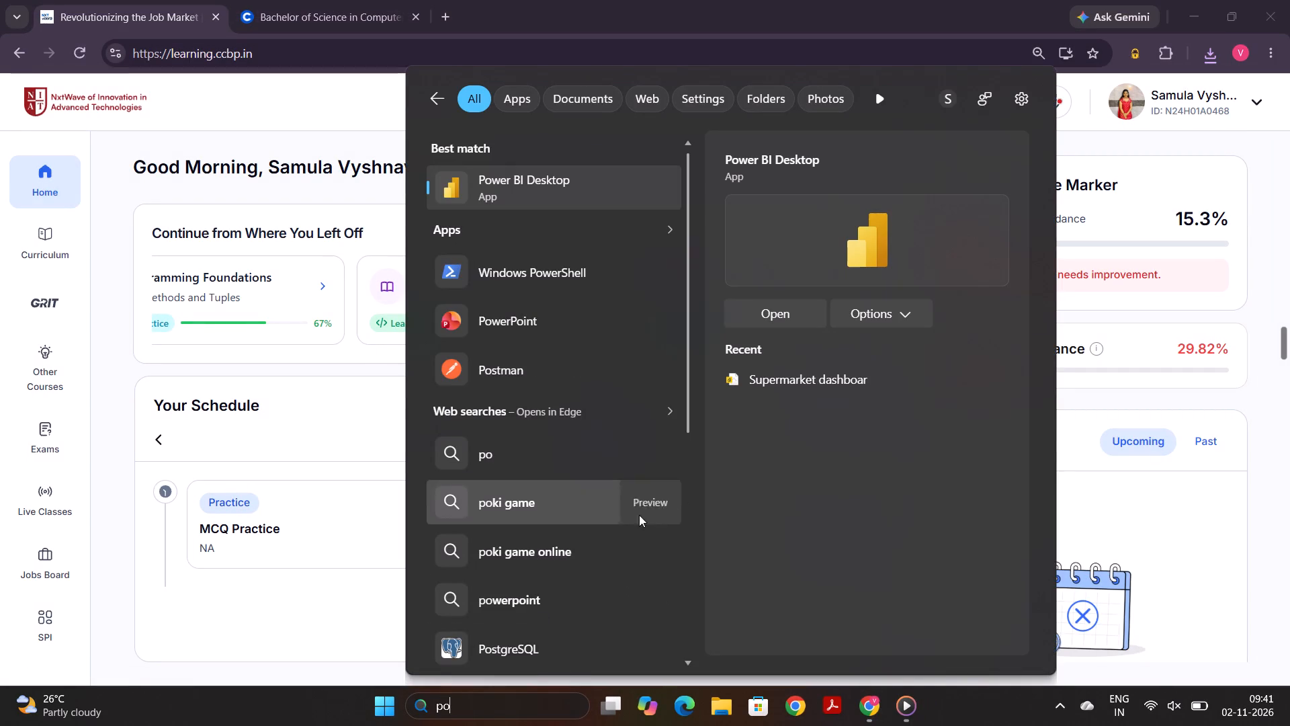
pyautogui.write('we')
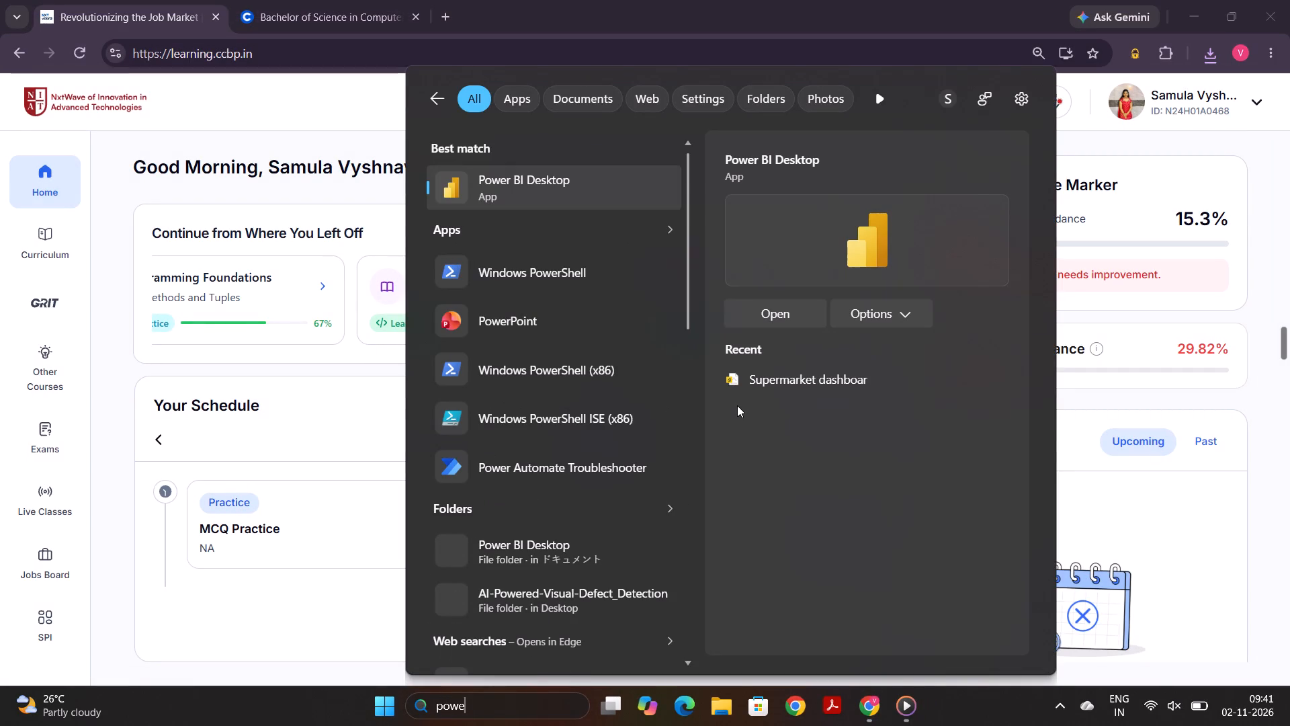
pyautogui.press('r')
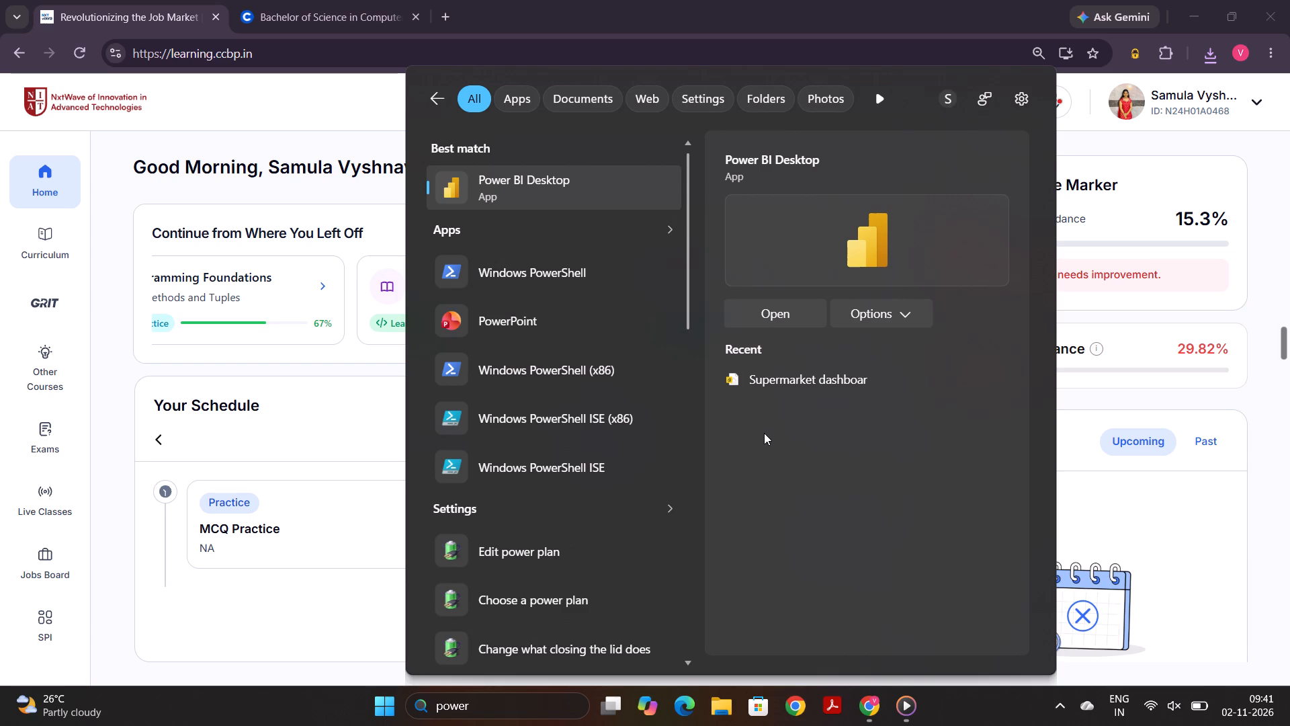
pyautogui.press('space')
pyautogui.write('bi')
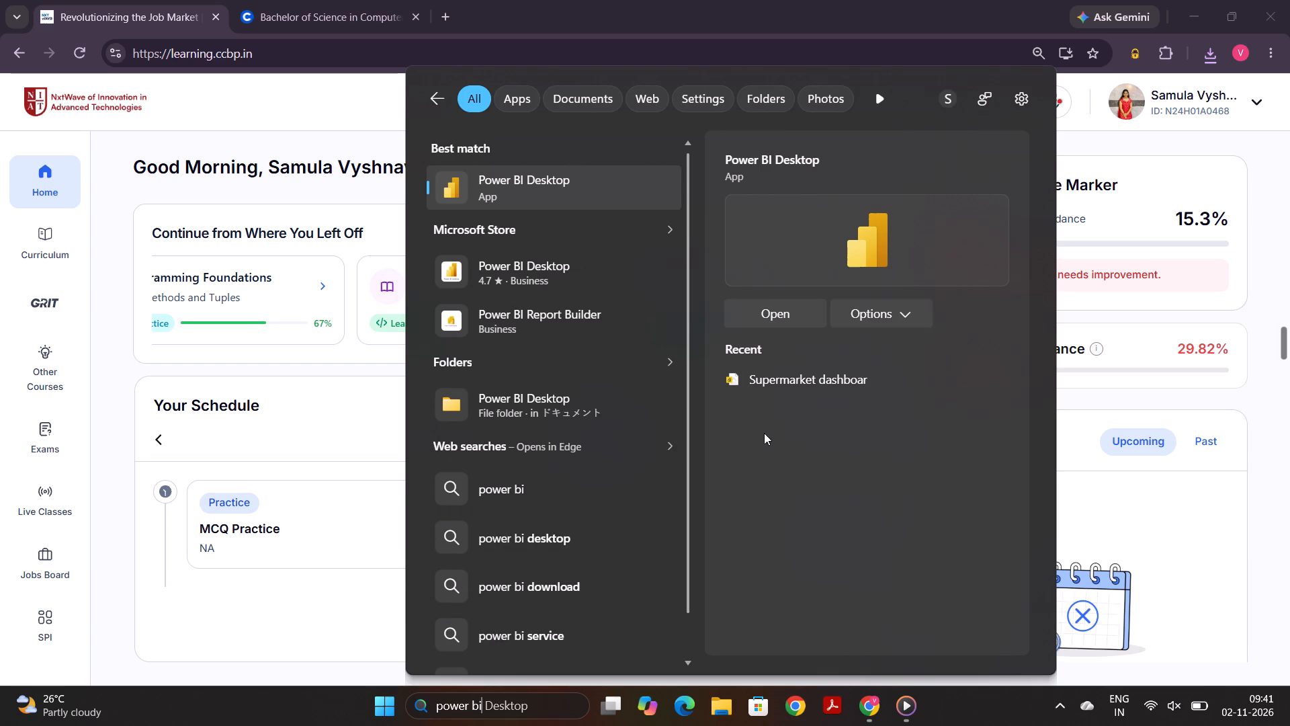
pyautogui.press('Return')
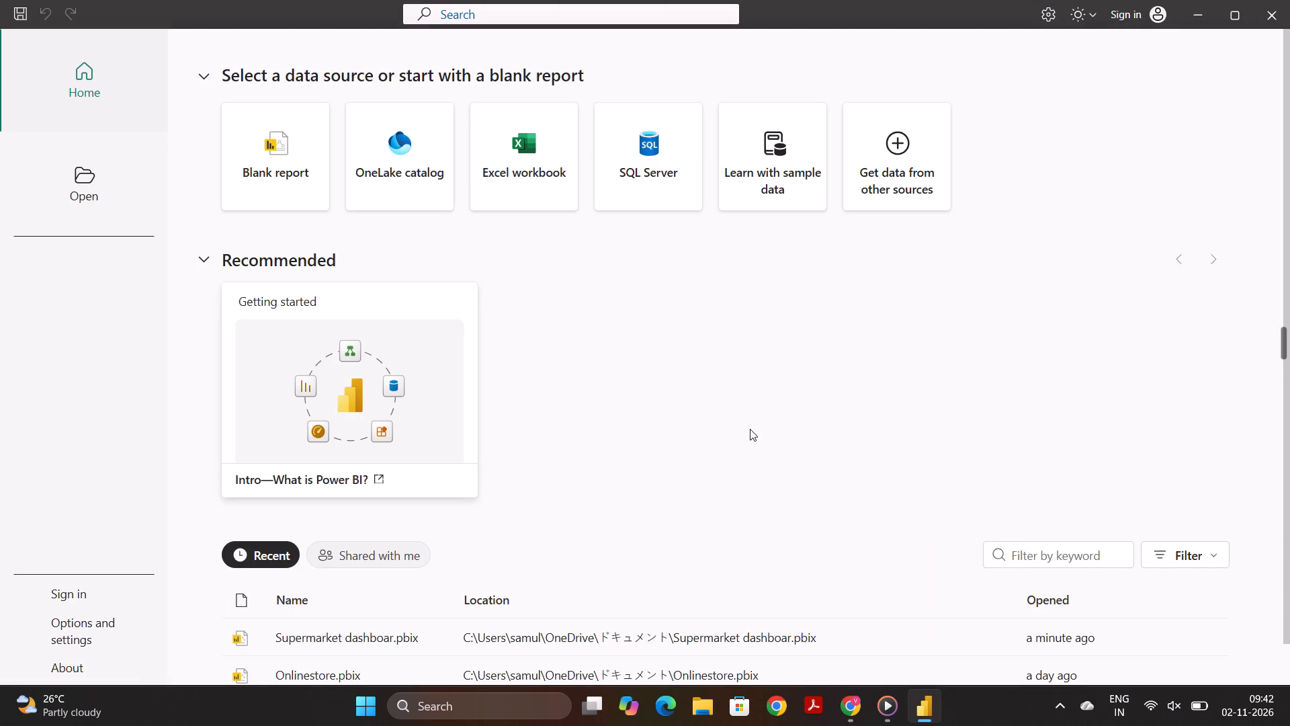
# Open the recent report Onlinestore.pbix.
pyautogui.scroll(-4, 641, 454)
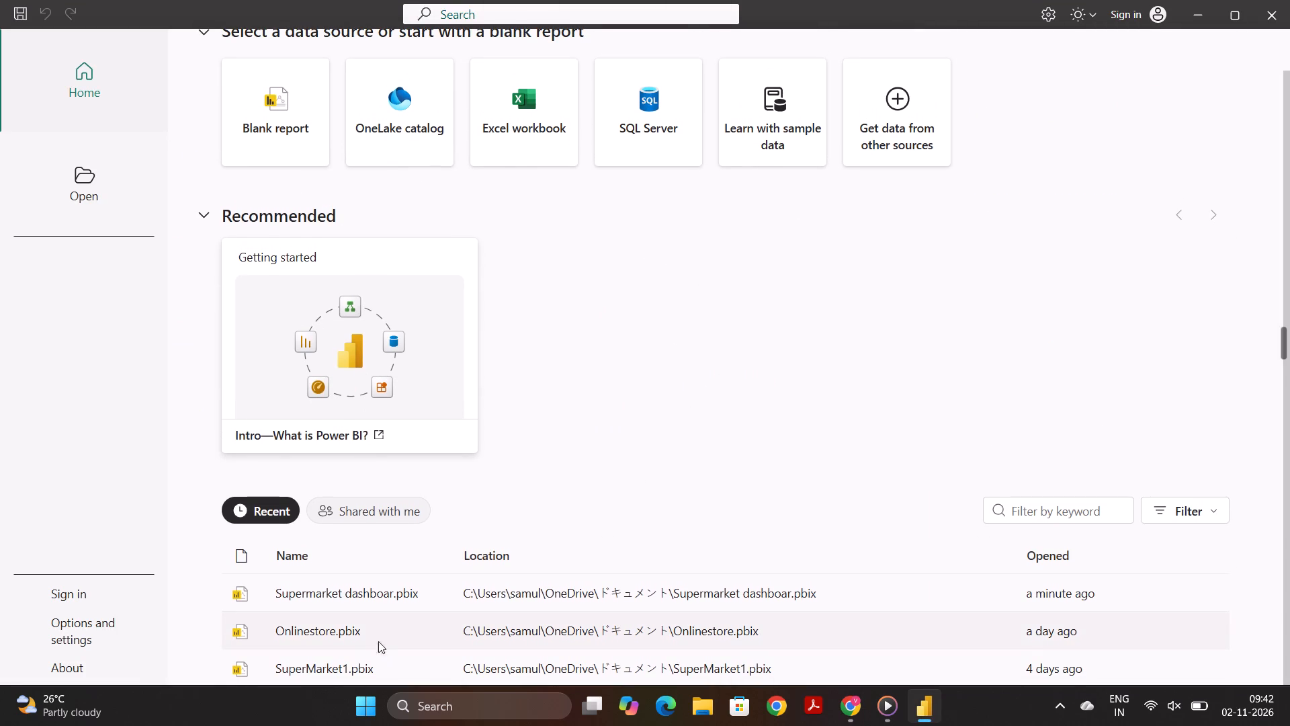
pyautogui.click(333, 636)
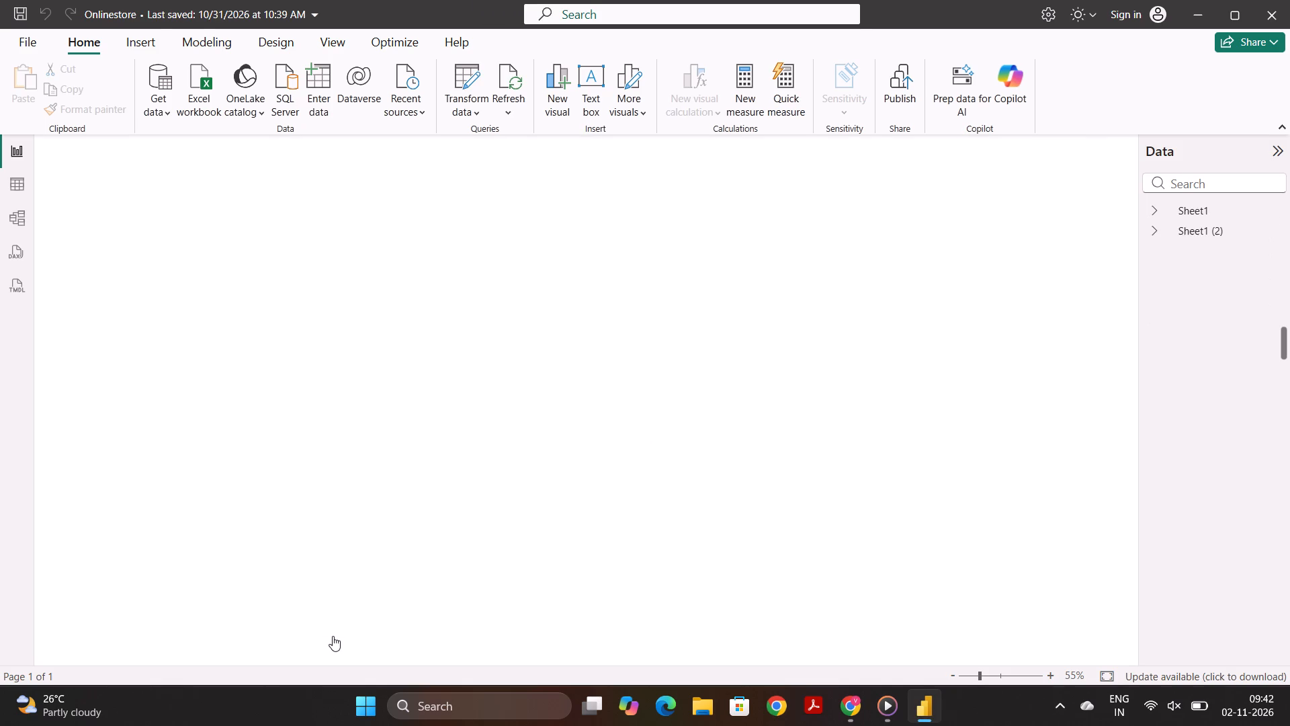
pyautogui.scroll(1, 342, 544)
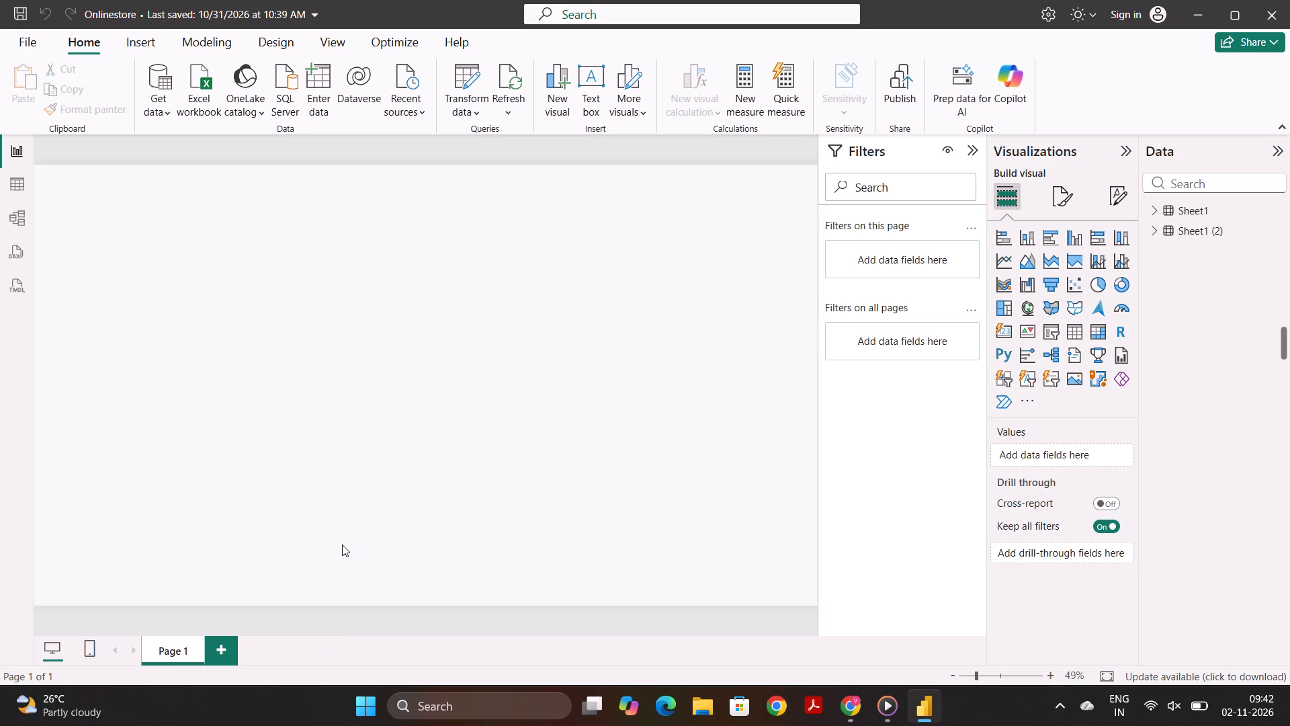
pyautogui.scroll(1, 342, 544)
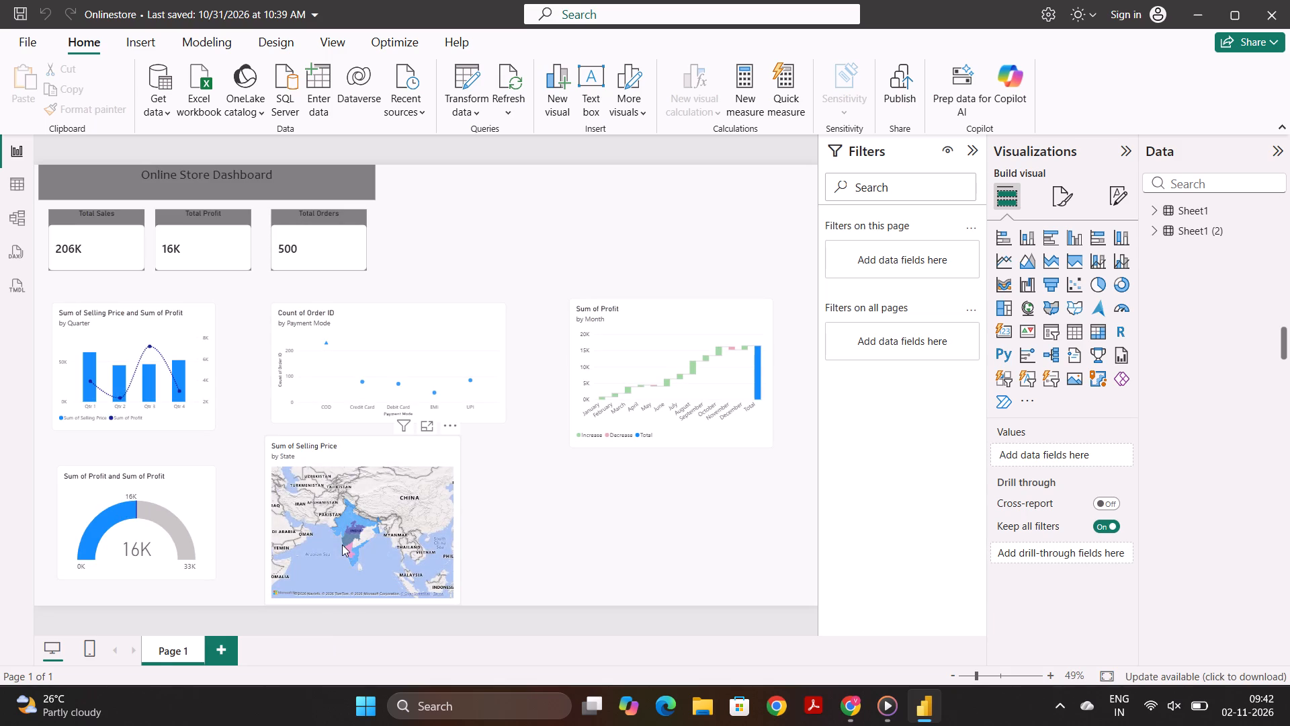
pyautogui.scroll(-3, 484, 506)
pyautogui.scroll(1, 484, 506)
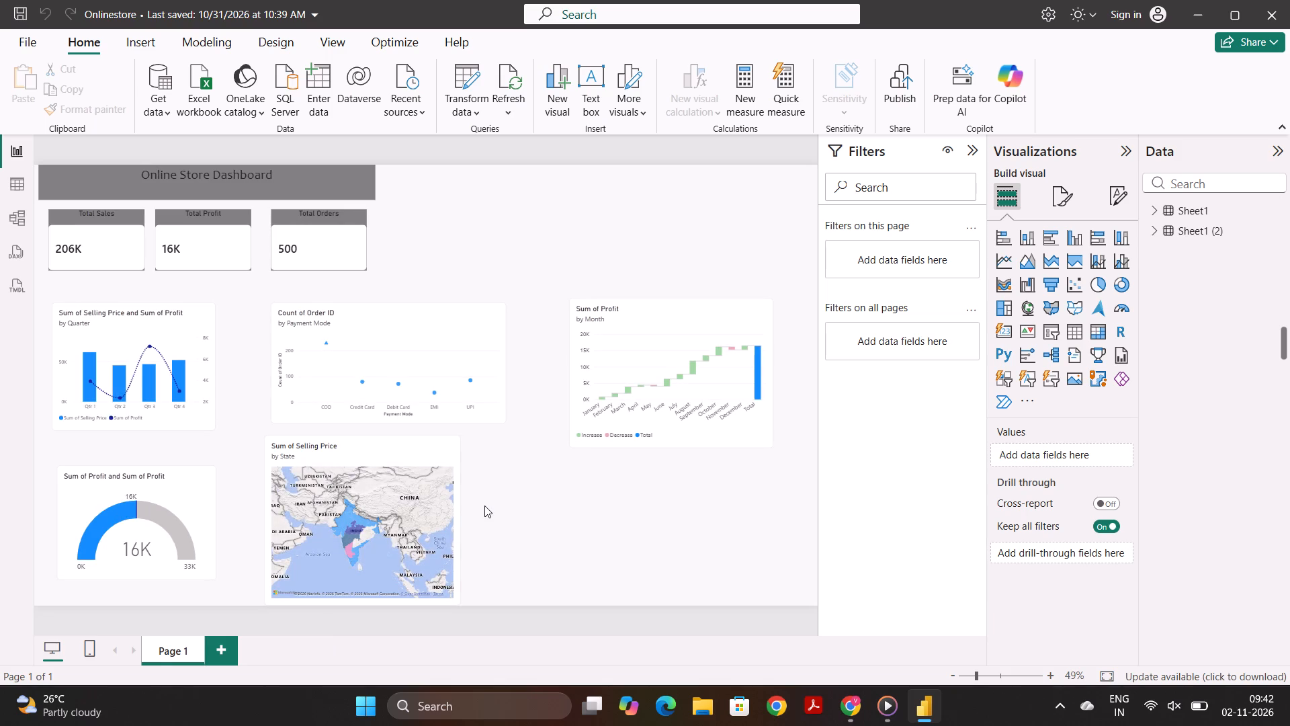
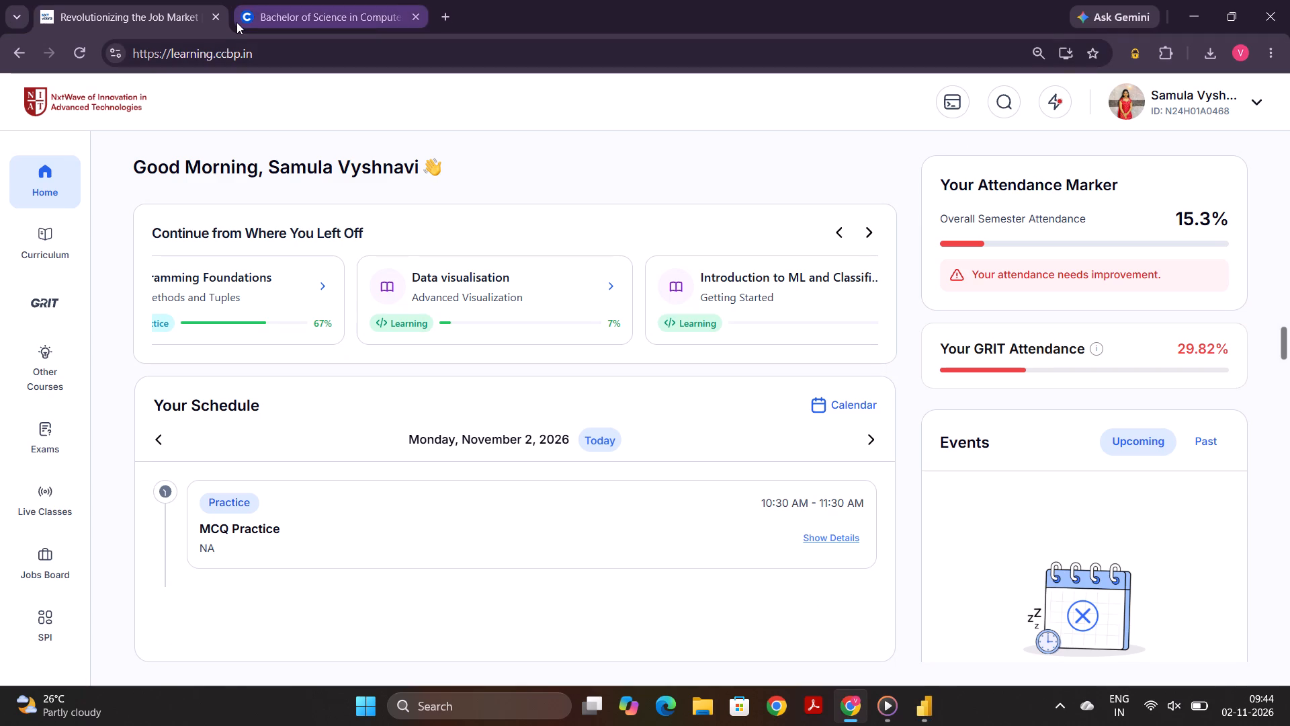
# Open the Advanced Visualization unit of the Data visualisation course and go to the Adding a Funnel Chart video lesson.
pyautogui.click(555, 318)
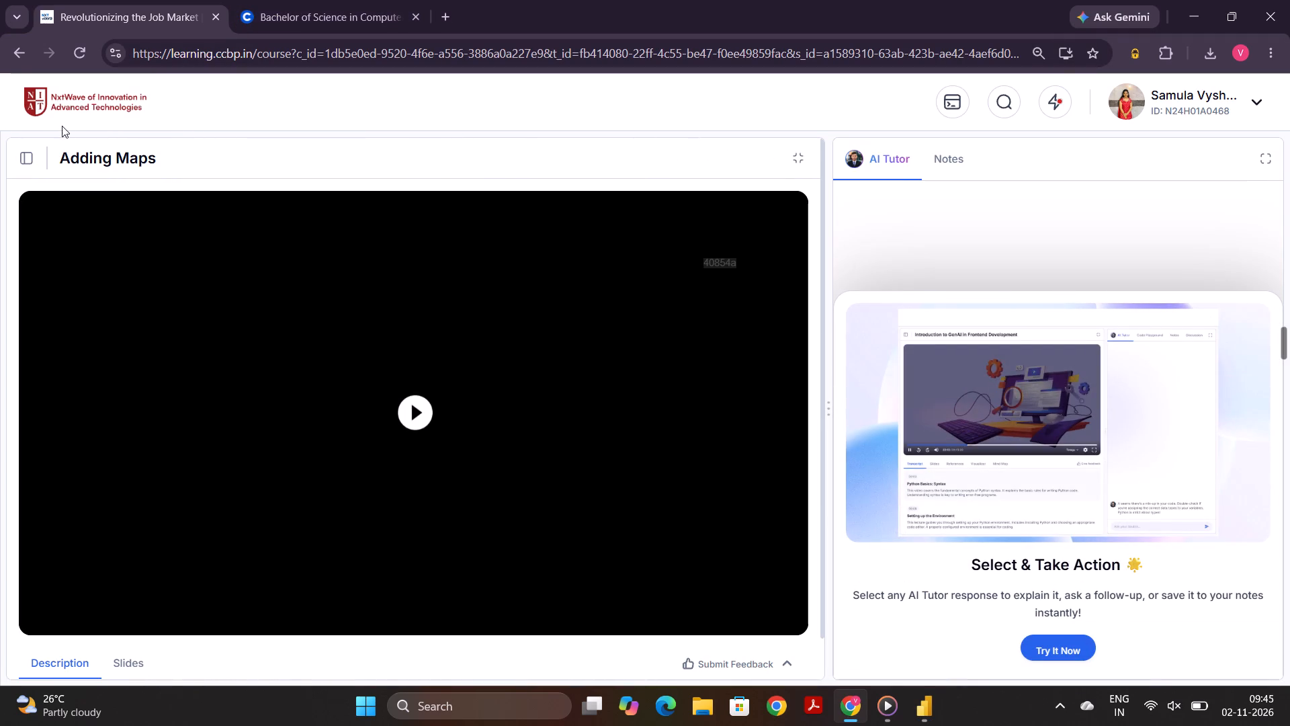
pyautogui.doubleClick(24, 151)
pyautogui.scroll(-3, 119, 481)
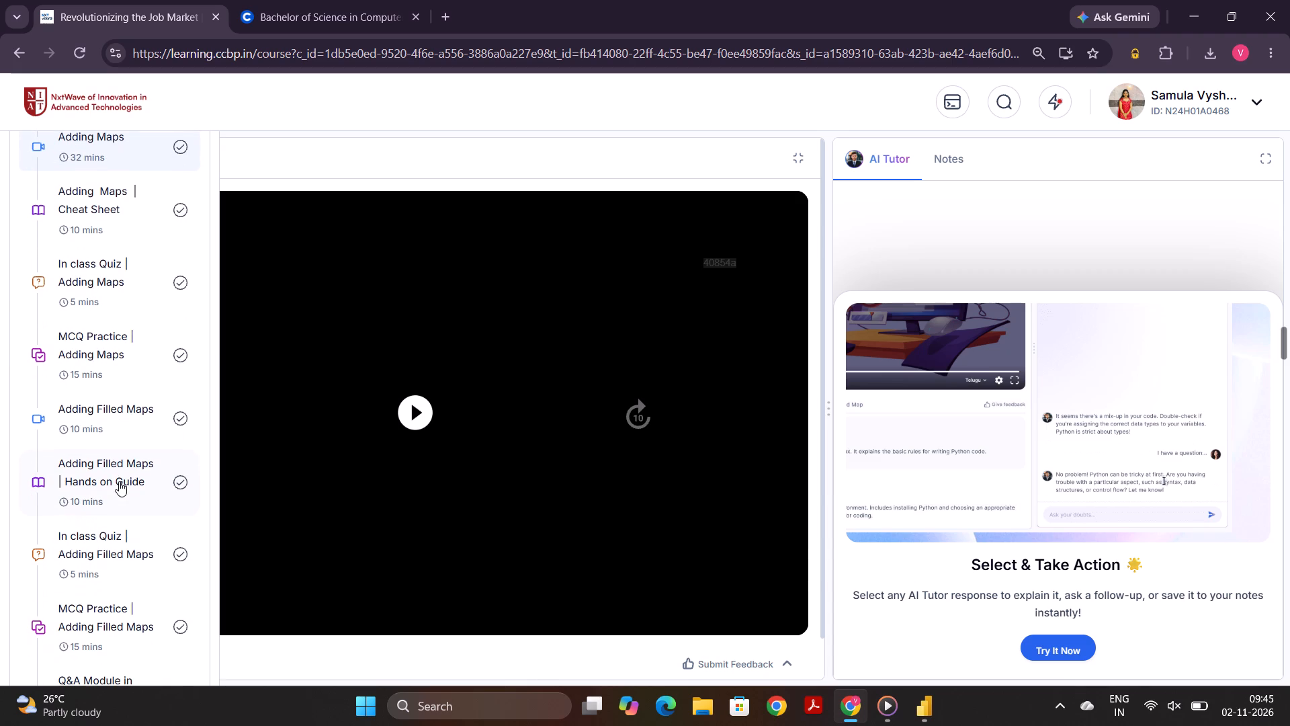
pyautogui.scroll(-3, 149, 559)
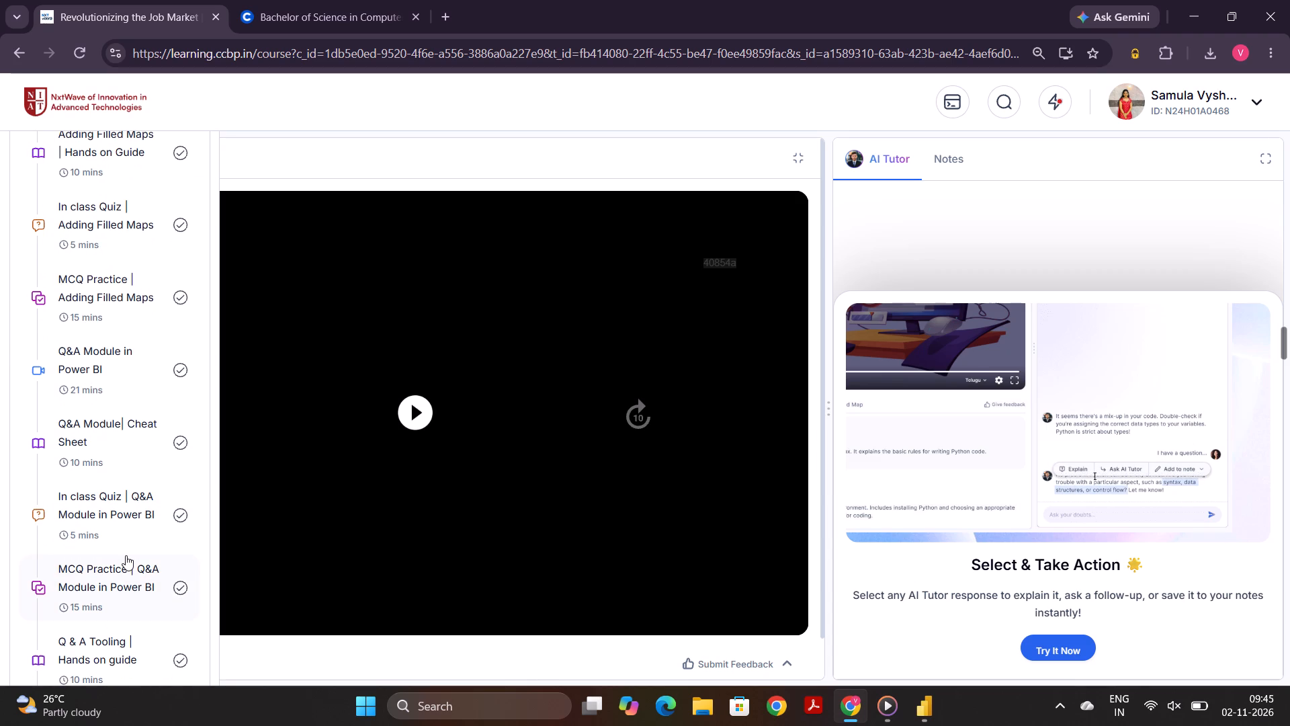
pyautogui.scroll(-11, 126, 555)
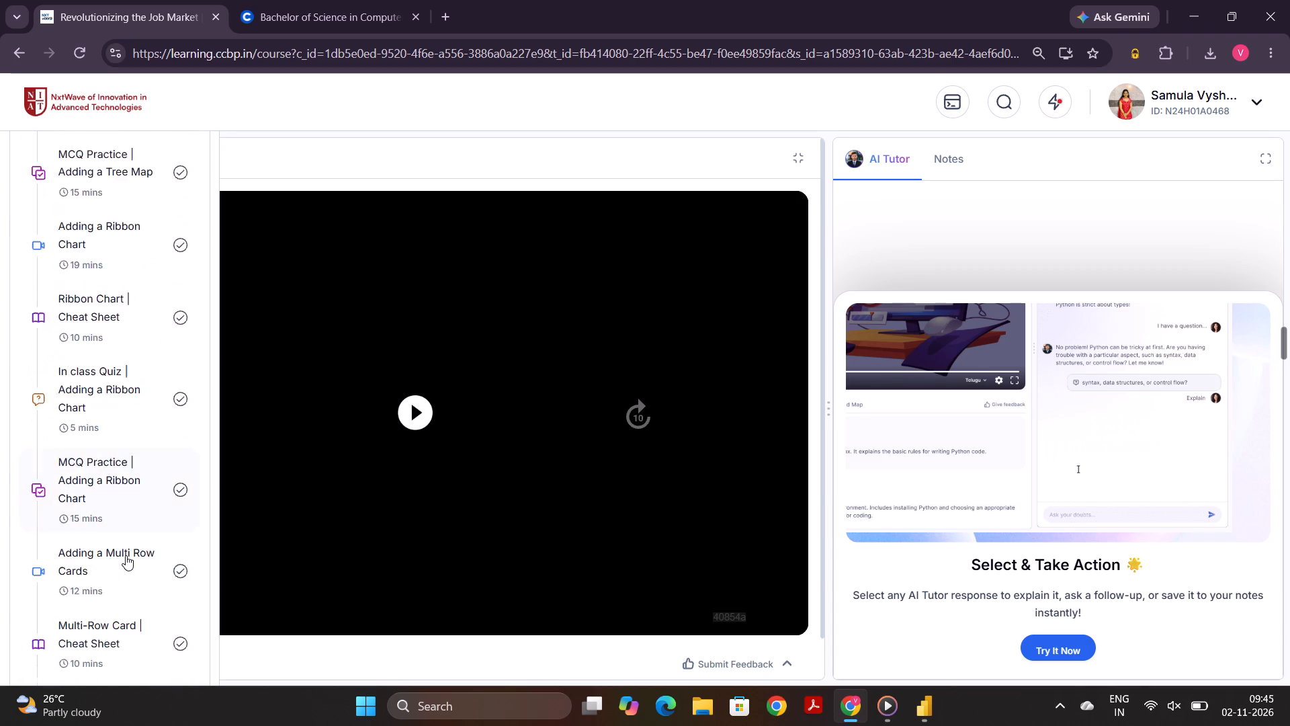
pyautogui.scroll(-4, 126, 555)
pyautogui.scroll(4, 126, 555)
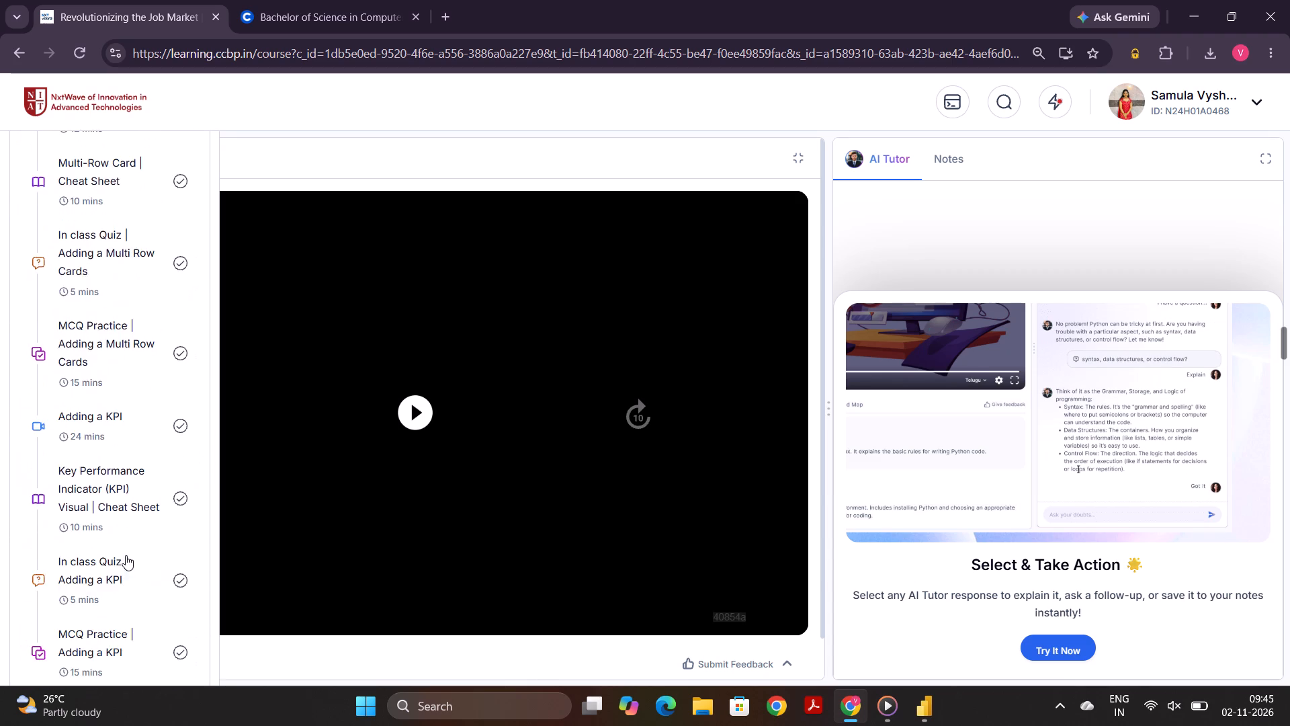
pyautogui.scroll(7, 126, 555)
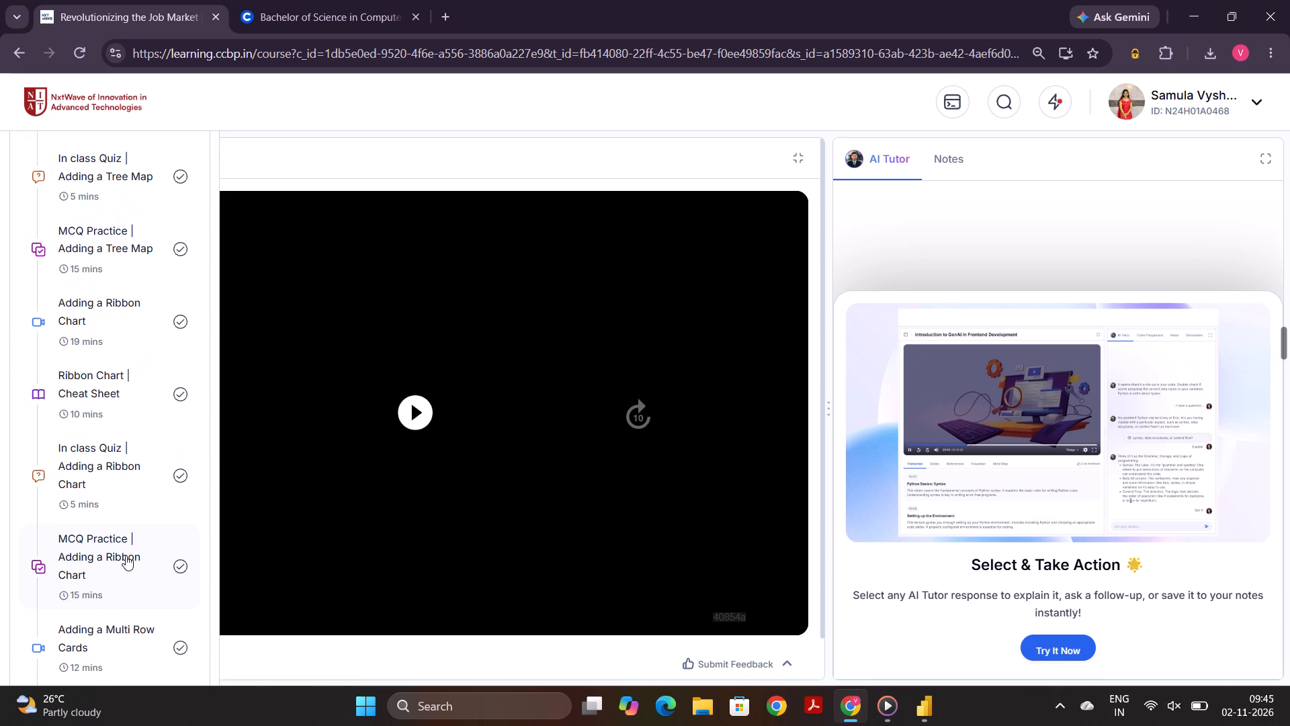
pyautogui.scroll(5, 126, 555)
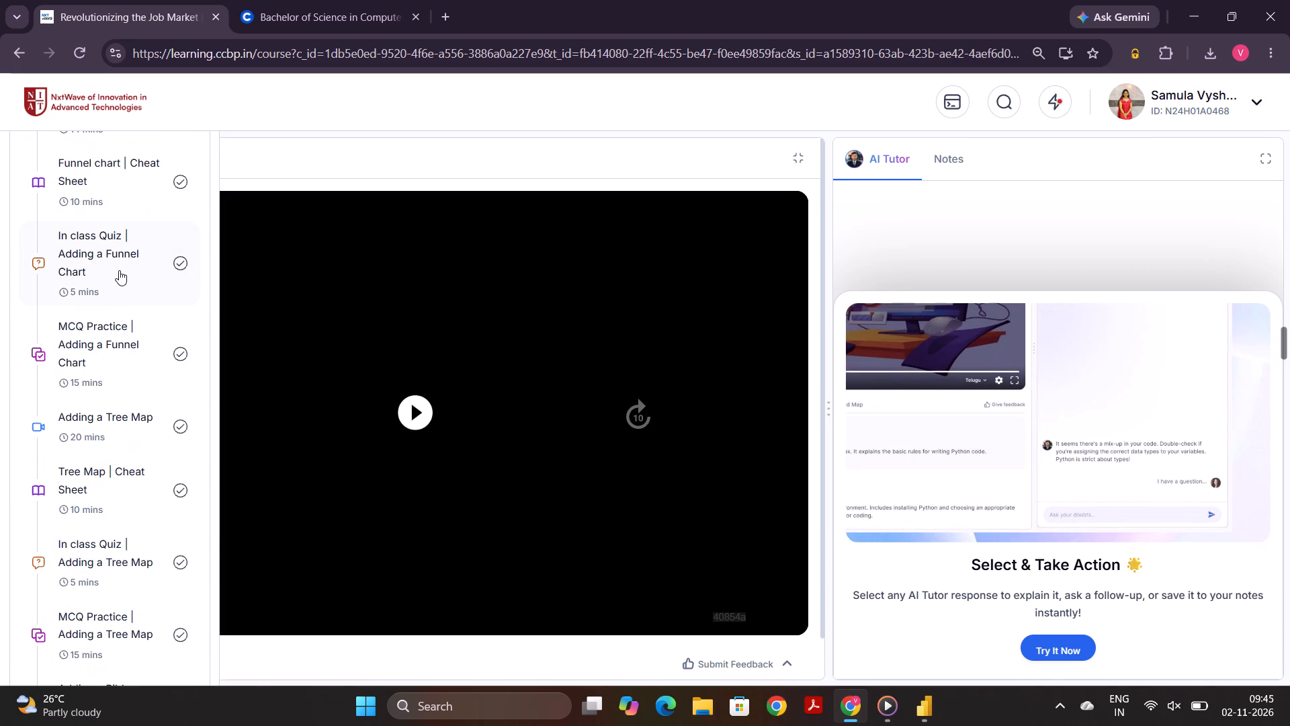
pyautogui.scroll(1, 118, 269)
pyautogui.click(103, 333)
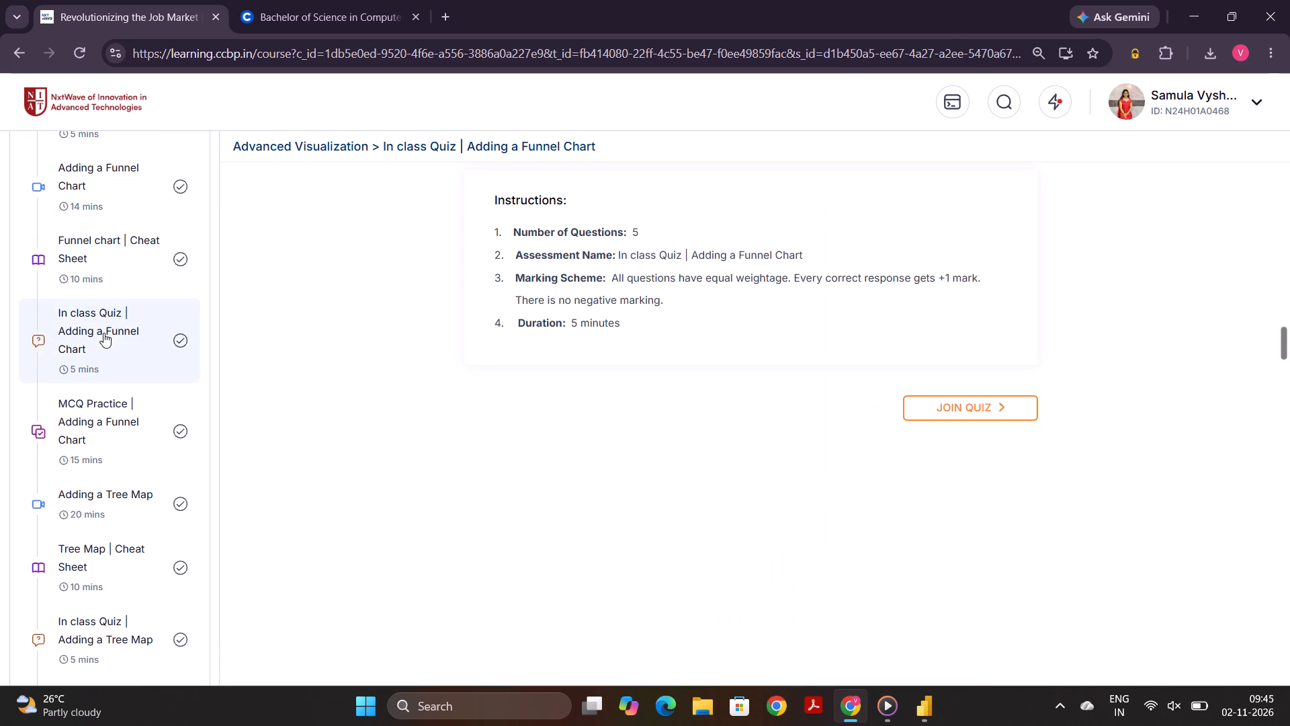
pyautogui.scroll(1, 98, 271)
pyautogui.click(89, 295)
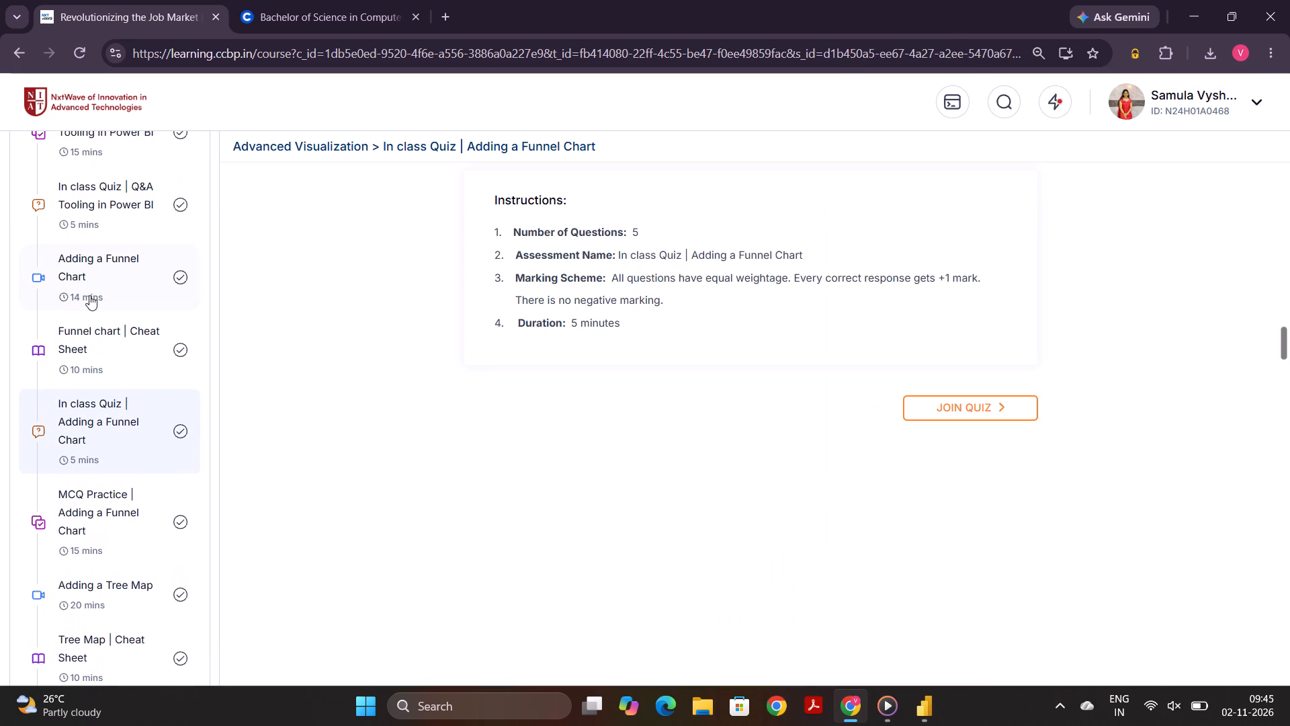
# Download the Adding a Funnel Chart dataset from the lesson description and open the downloaded file.
pyautogui.scroll(-1, 267, 653)
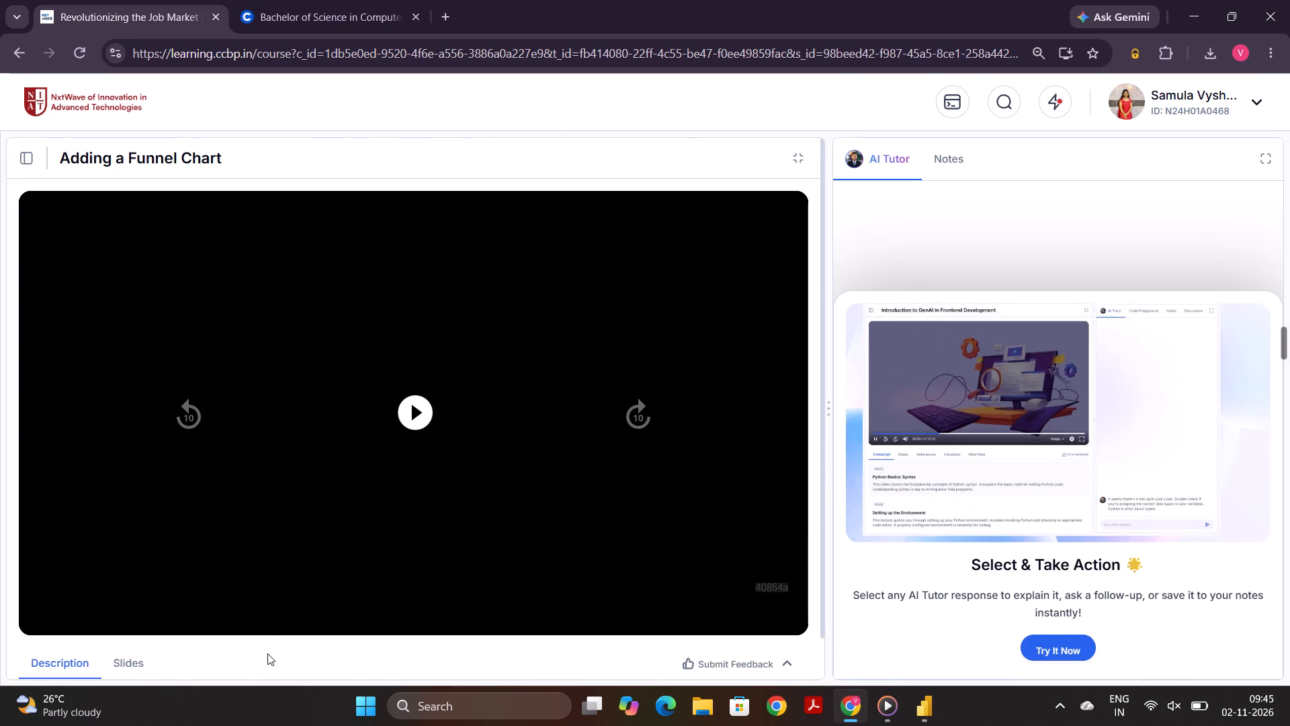
pyautogui.scroll(-7, 267, 653)
pyautogui.click(245, 657)
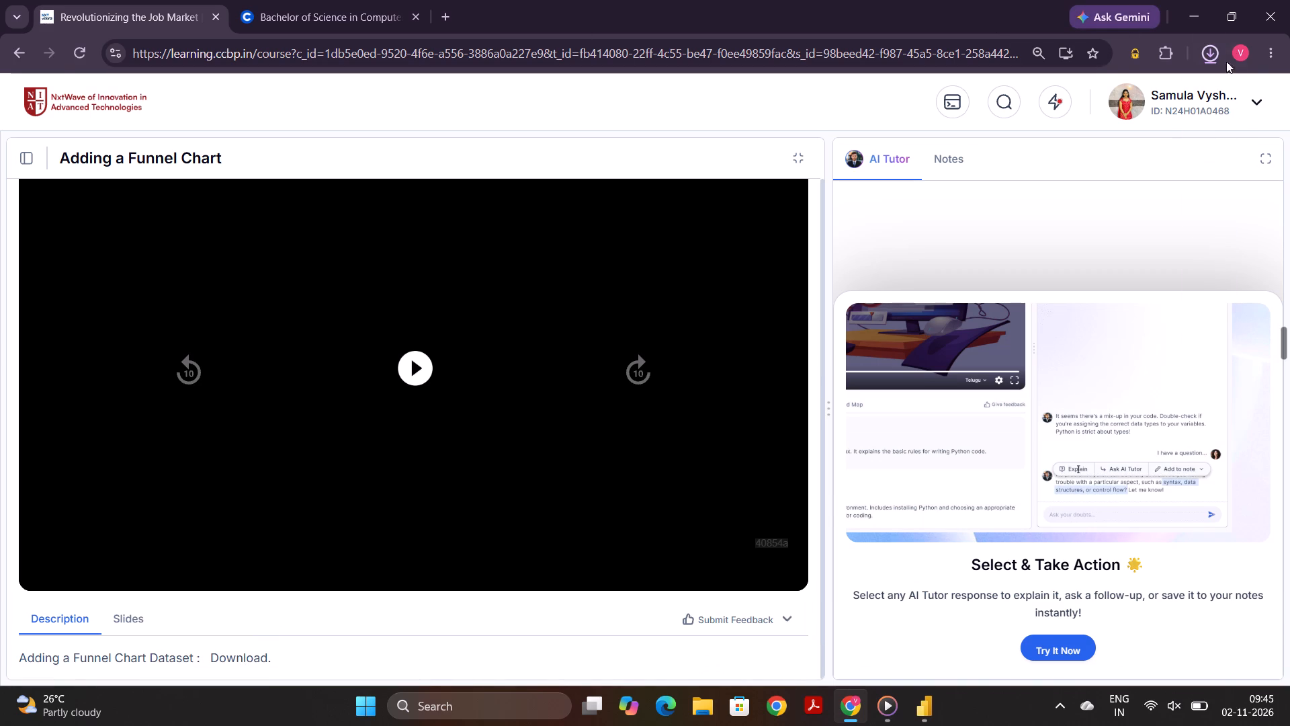
pyautogui.doubleClick(1100, 97)
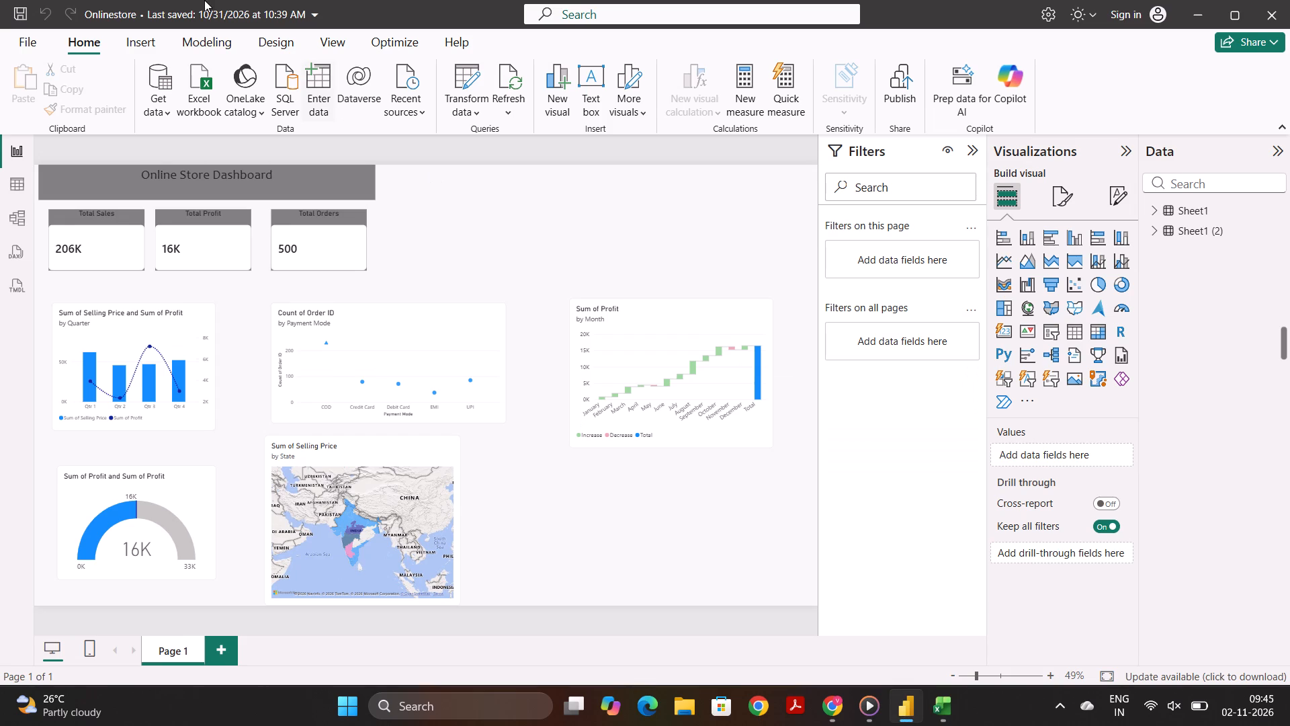
# In Power BI Desktop, start connecting to an Excel workbook as a data source.
pyautogui.click(193, 78)
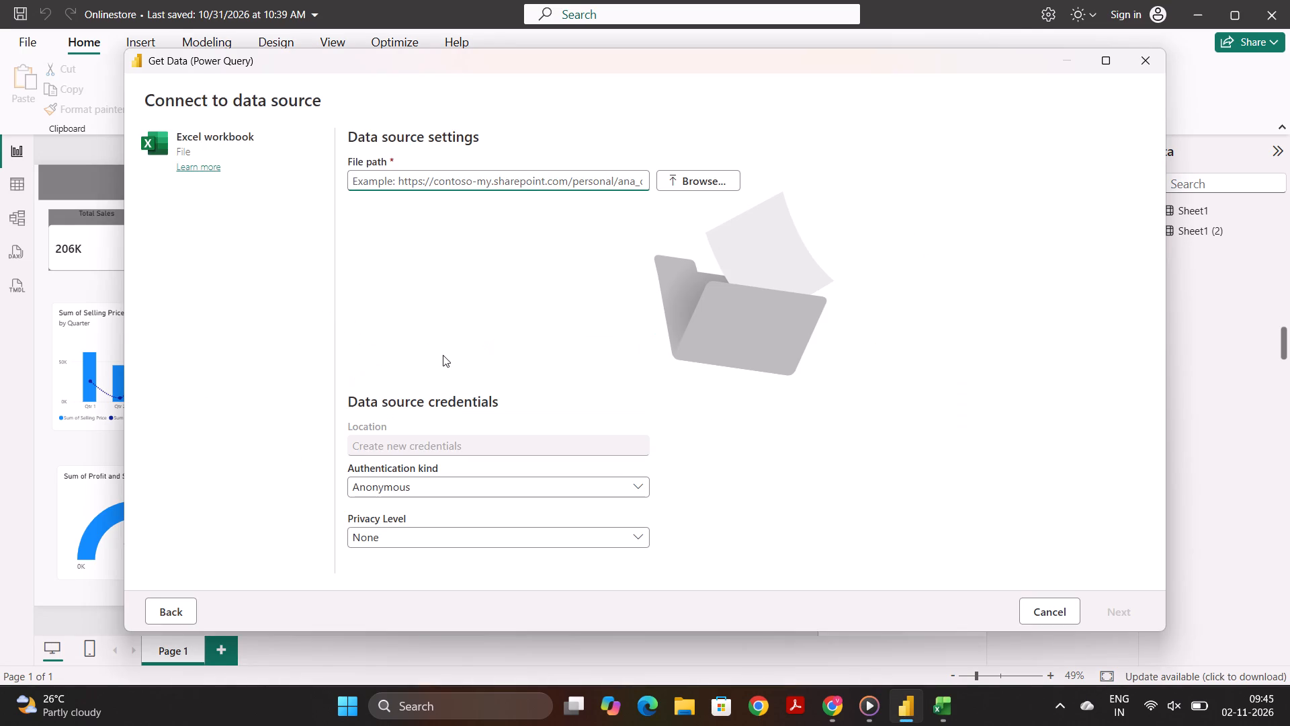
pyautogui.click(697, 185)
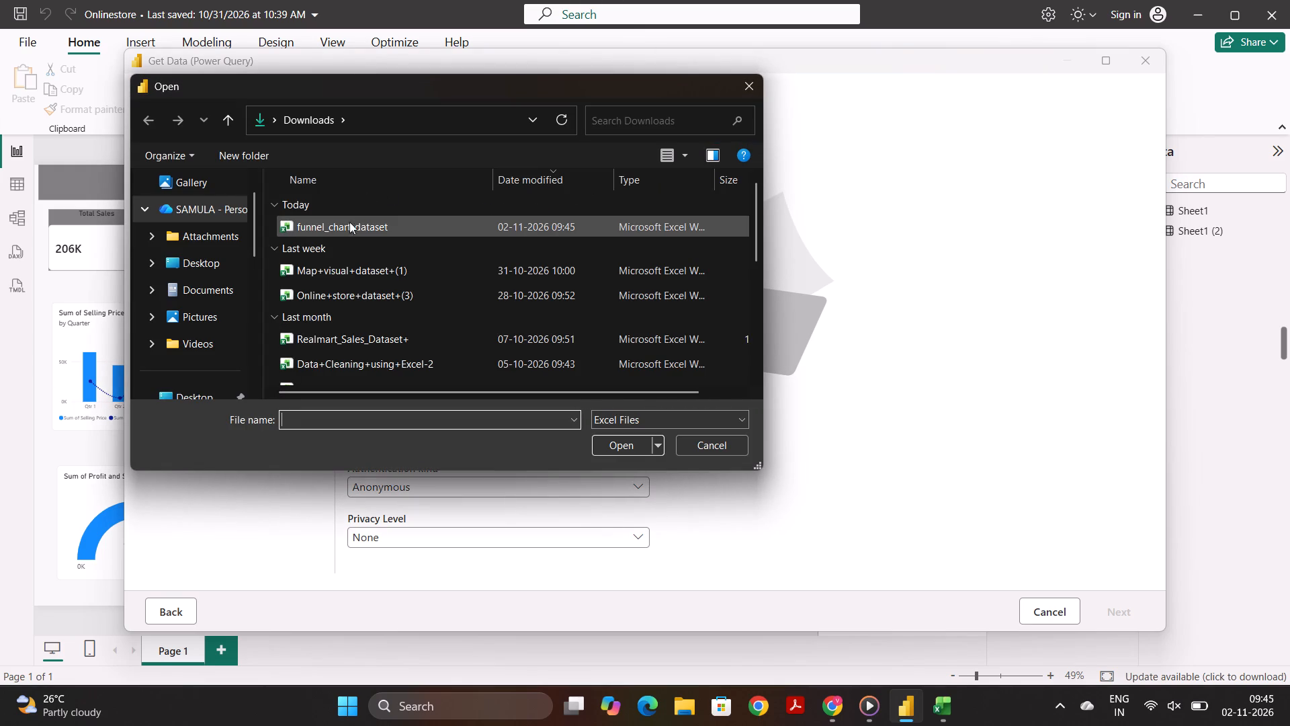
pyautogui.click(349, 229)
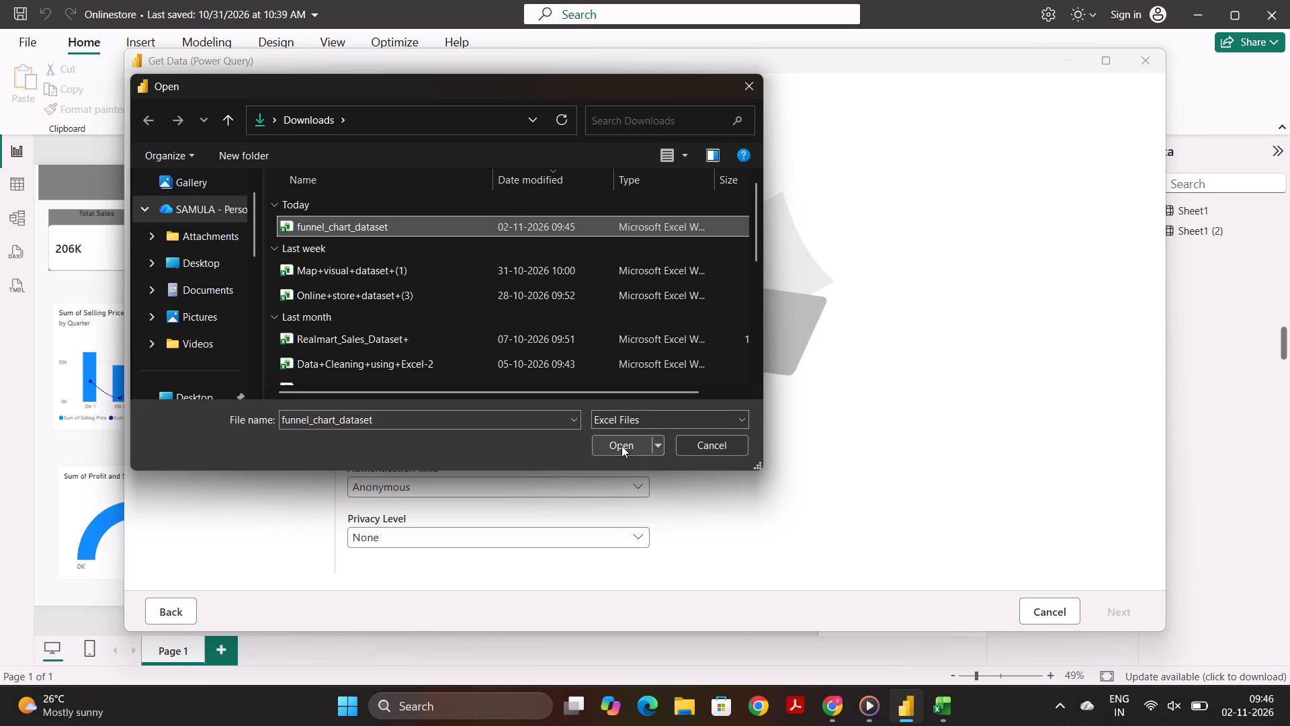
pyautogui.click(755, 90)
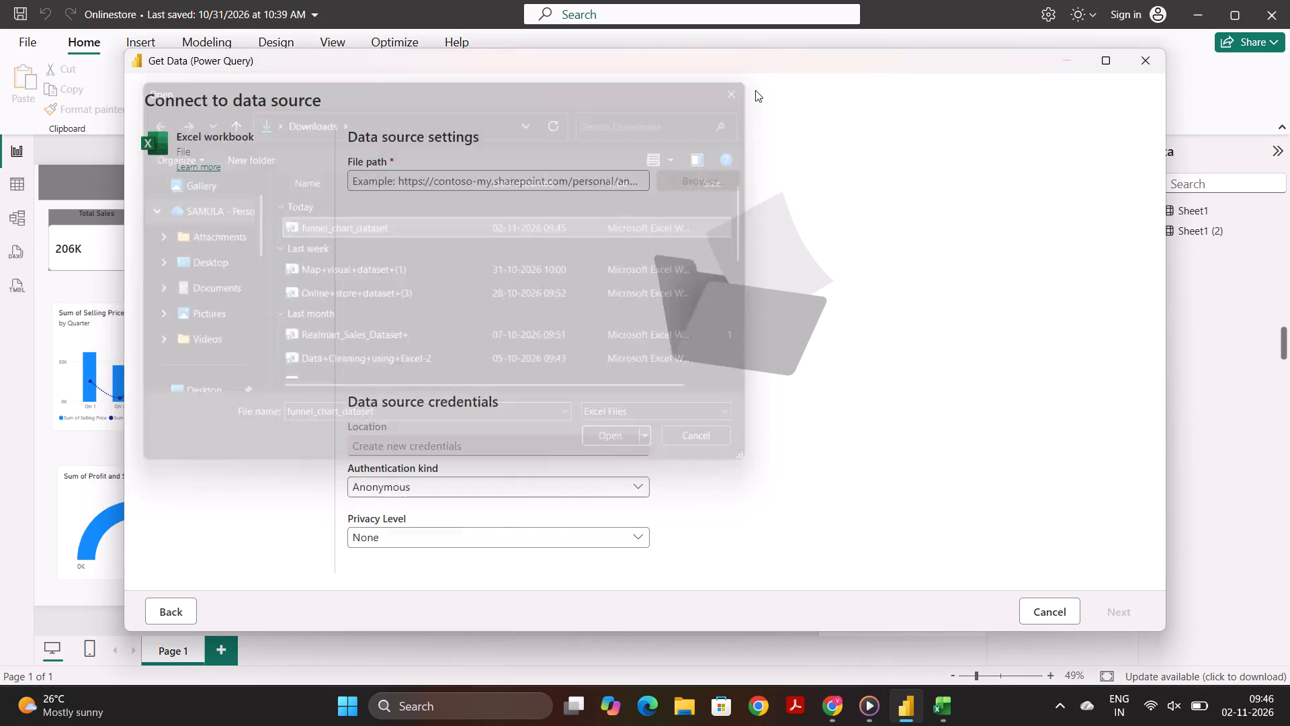
# Choose funnel_chart_dataset from Downloads as the source workbook and load its Table into the report.
pyautogui.click(709, 177)
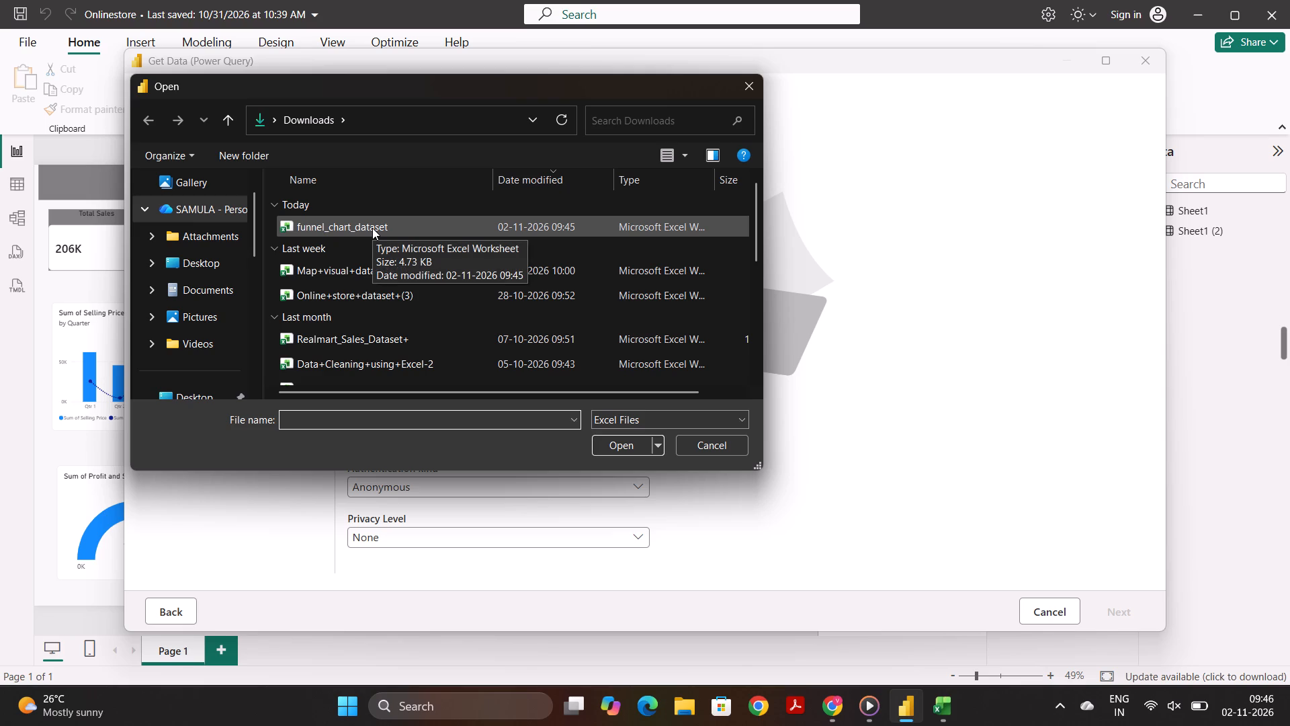
pyautogui.click(372, 228)
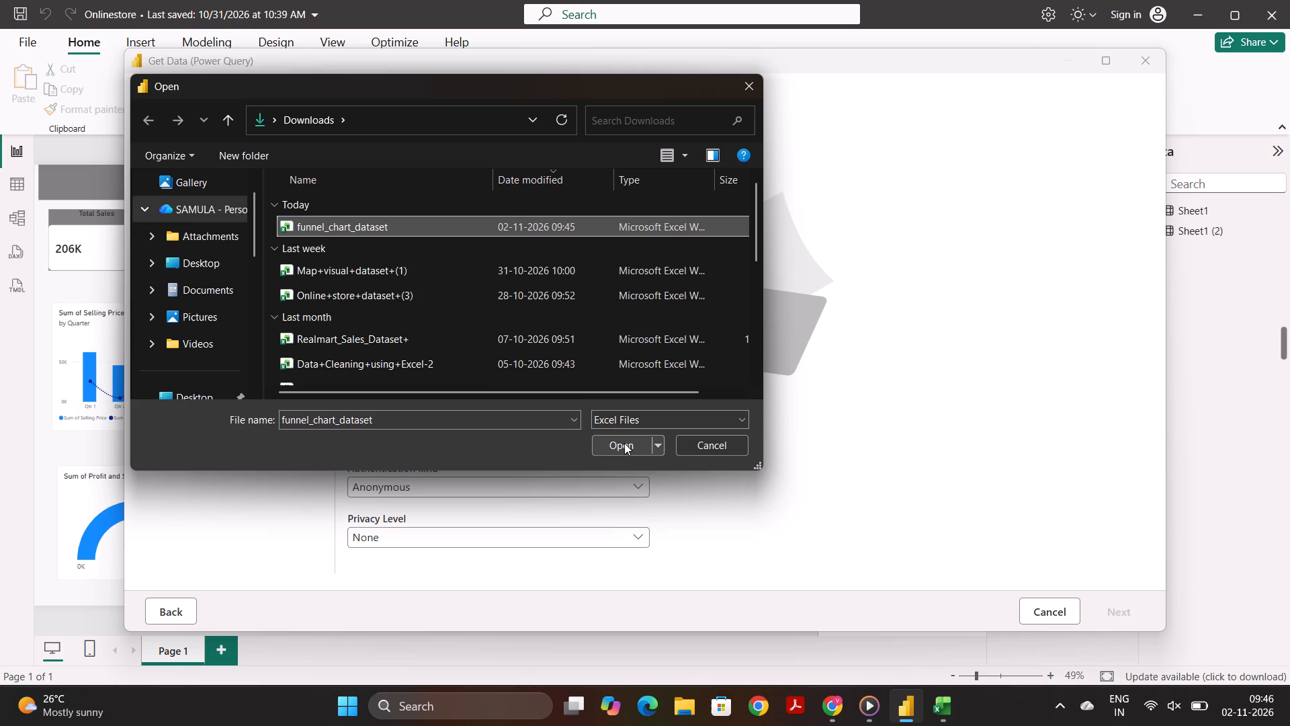
pyautogui.click(624, 443)
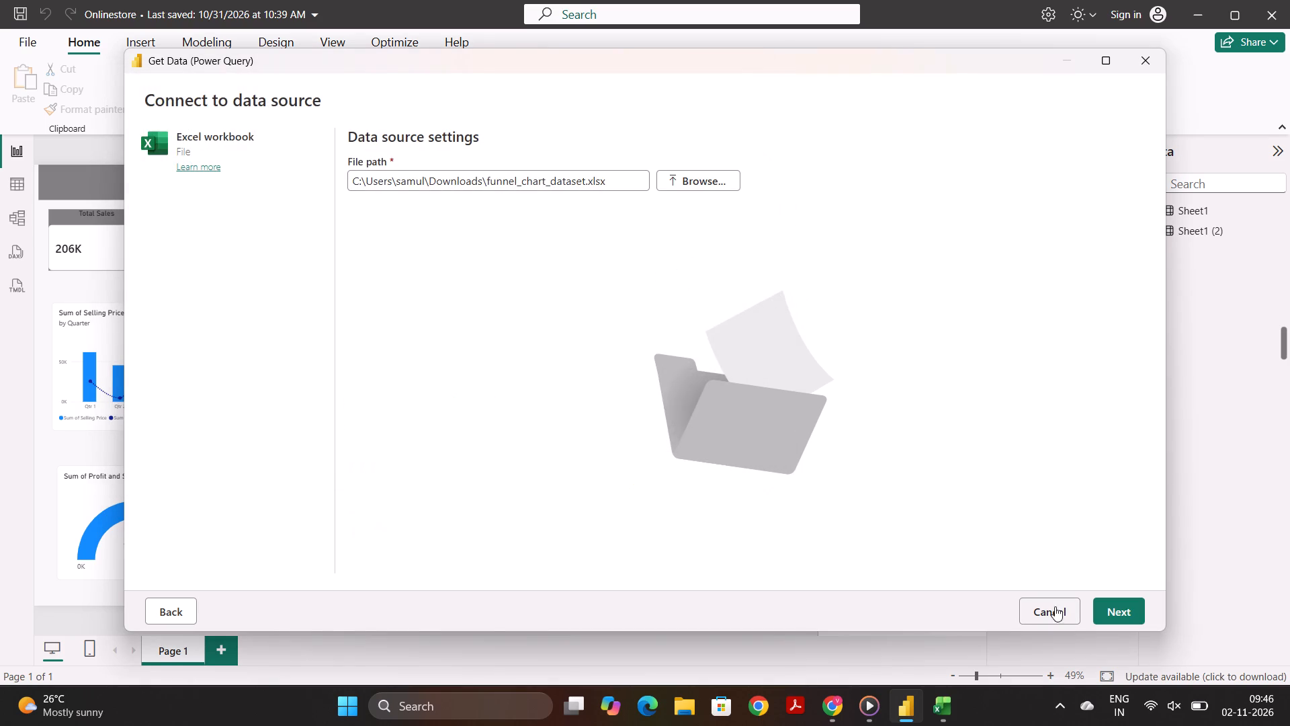
pyautogui.click(1111, 605)
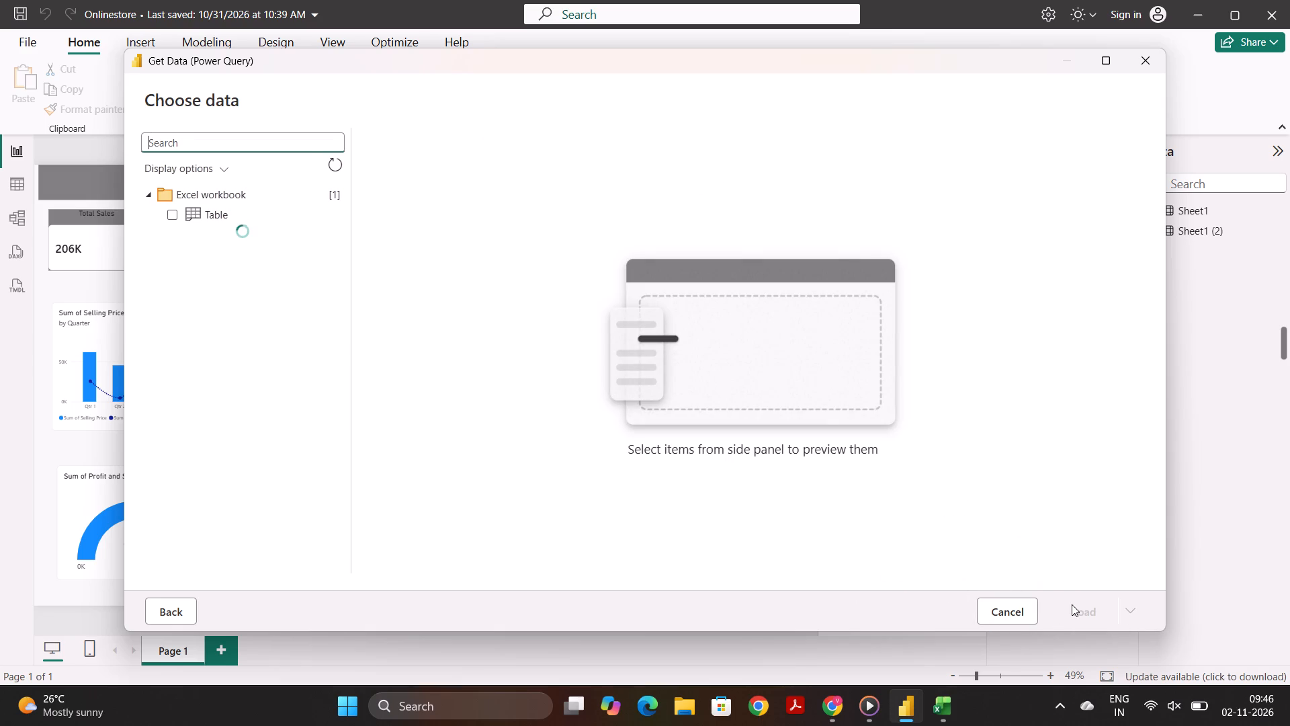
pyautogui.click(175, 214)
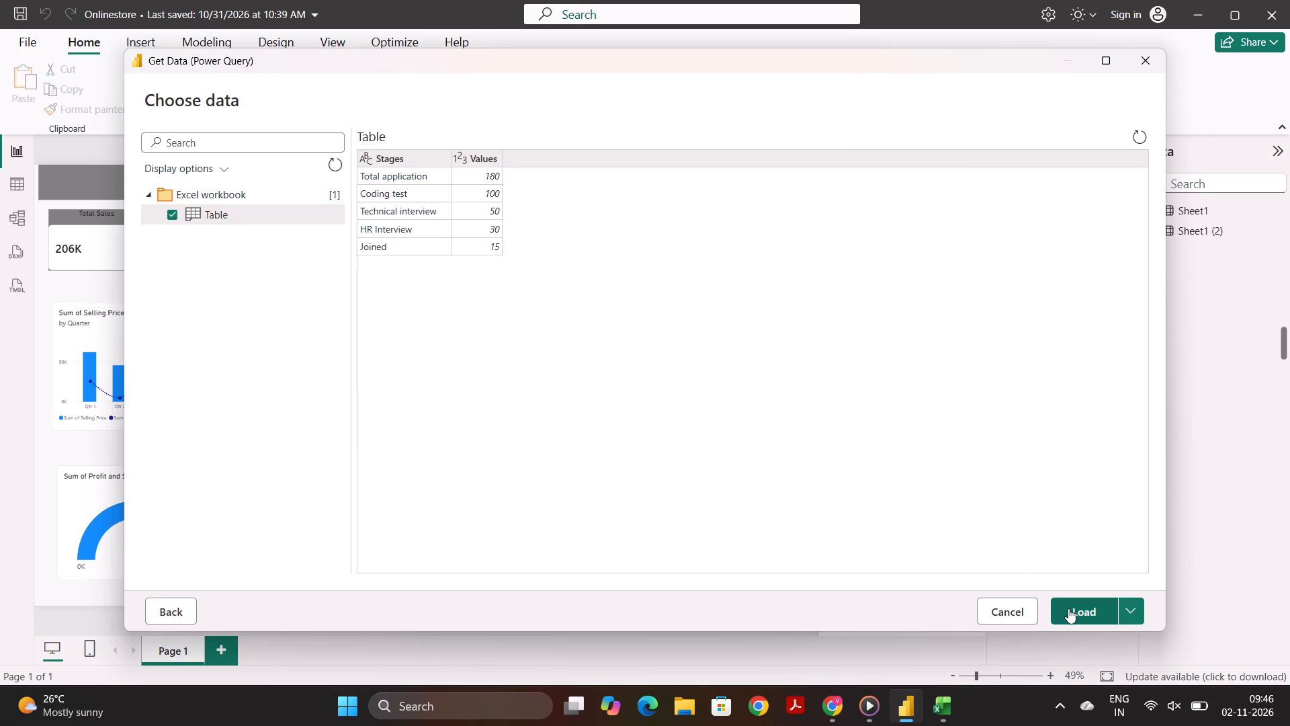
pyautogui.click(1068, 608)
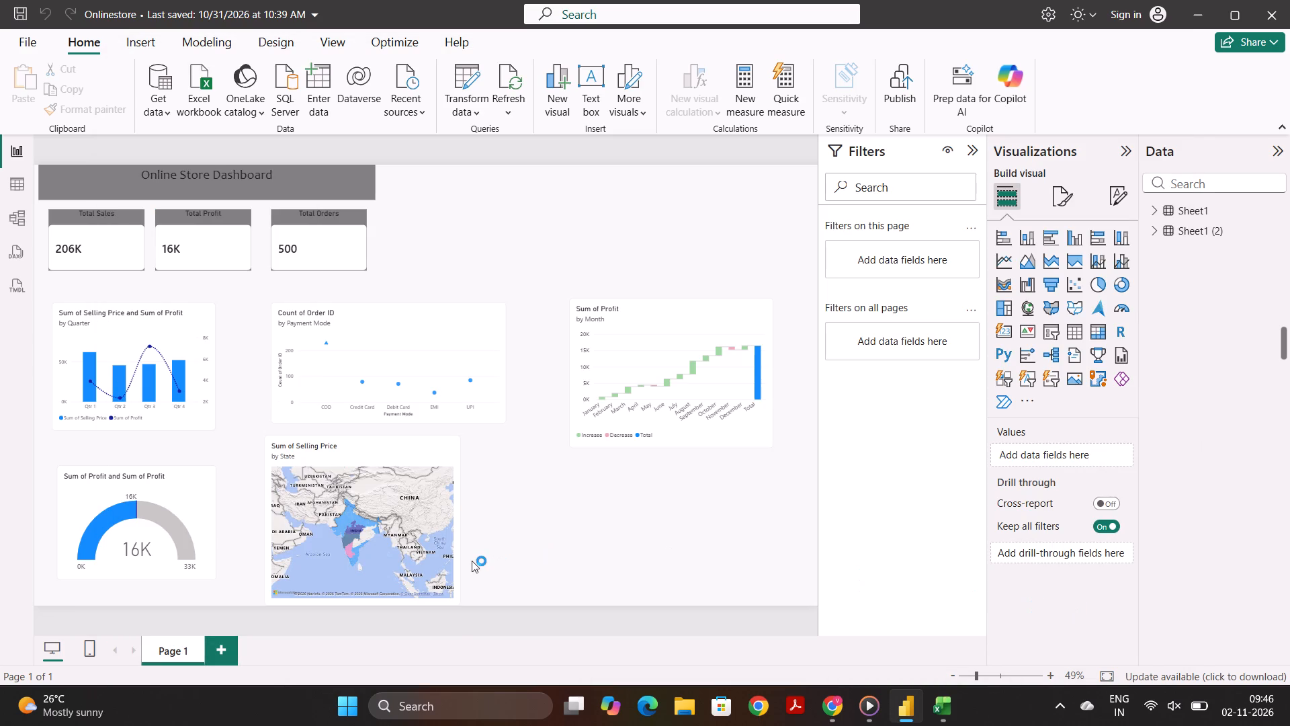
# Expand the imported Table in the data model to show its Stages and Values fields.
pyautogui.scroll(-1, 472, 561)
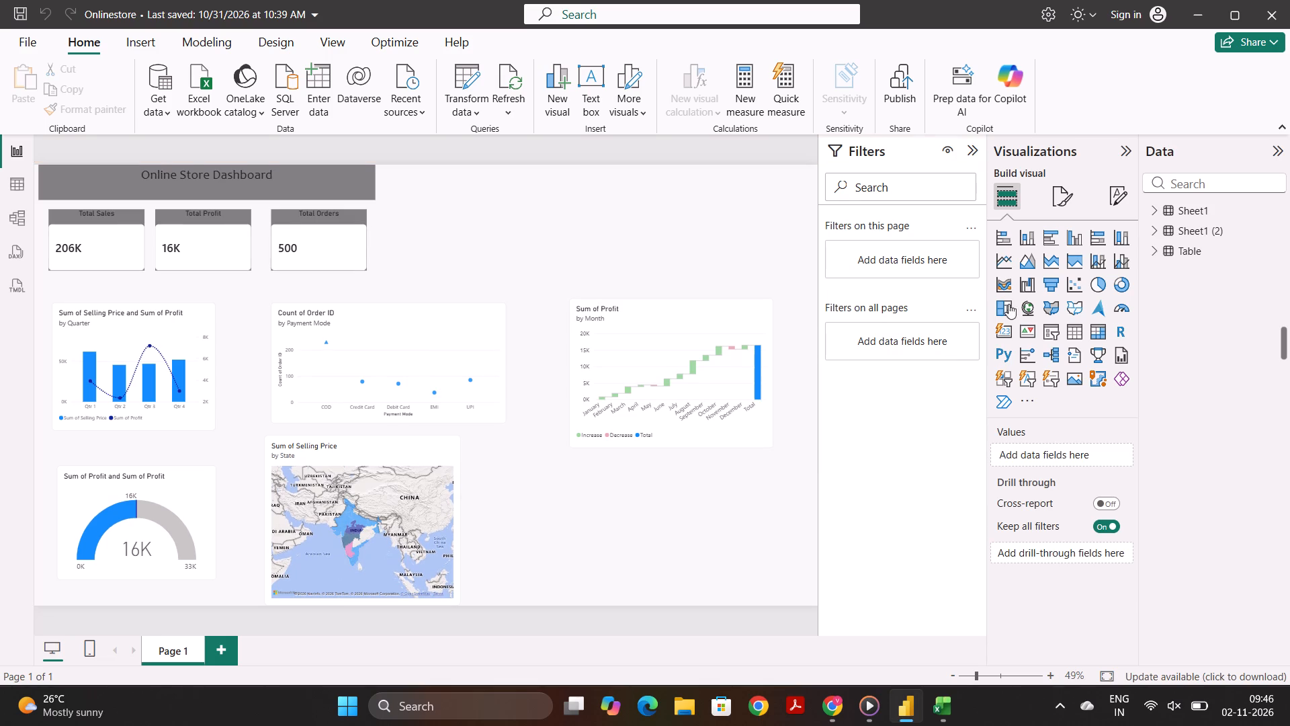
pyautogui.click(1154, 253)
# Add a new blank page to the report after Page 1.
pyautogui.scroll(-1, 615, 515)
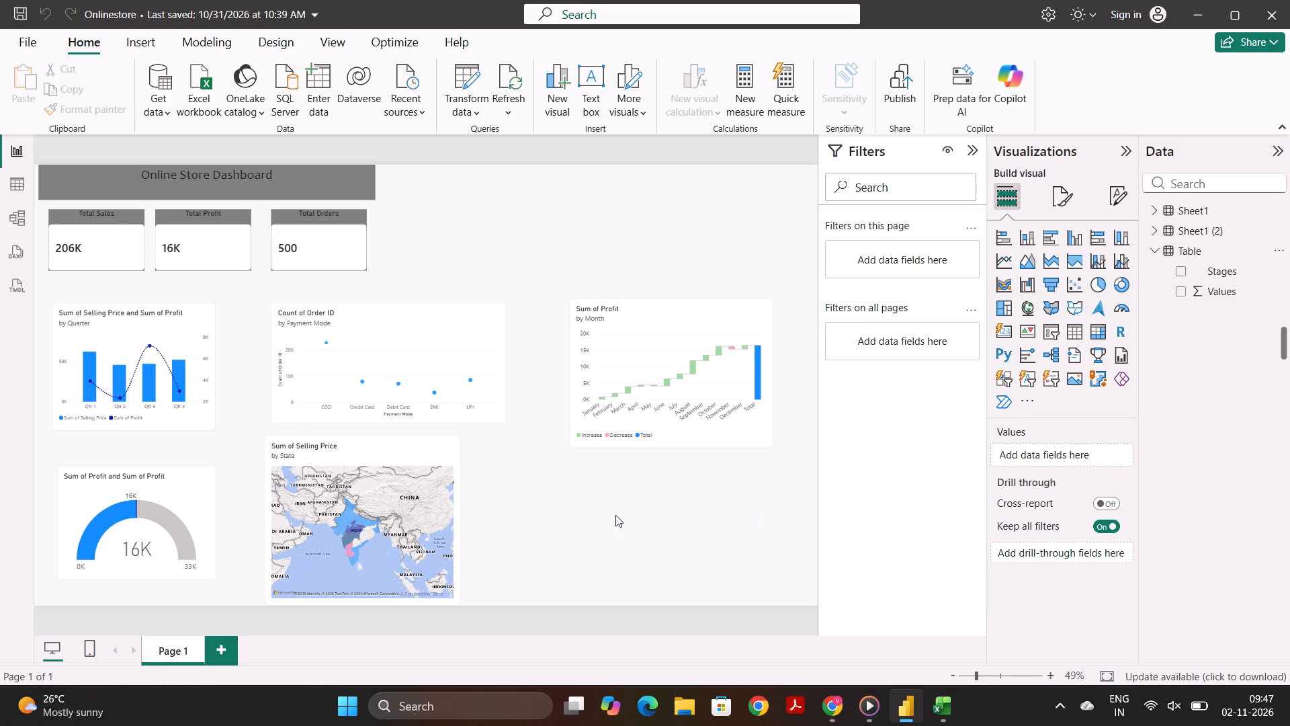
pyautogui.scroll(-2, 615, 515)
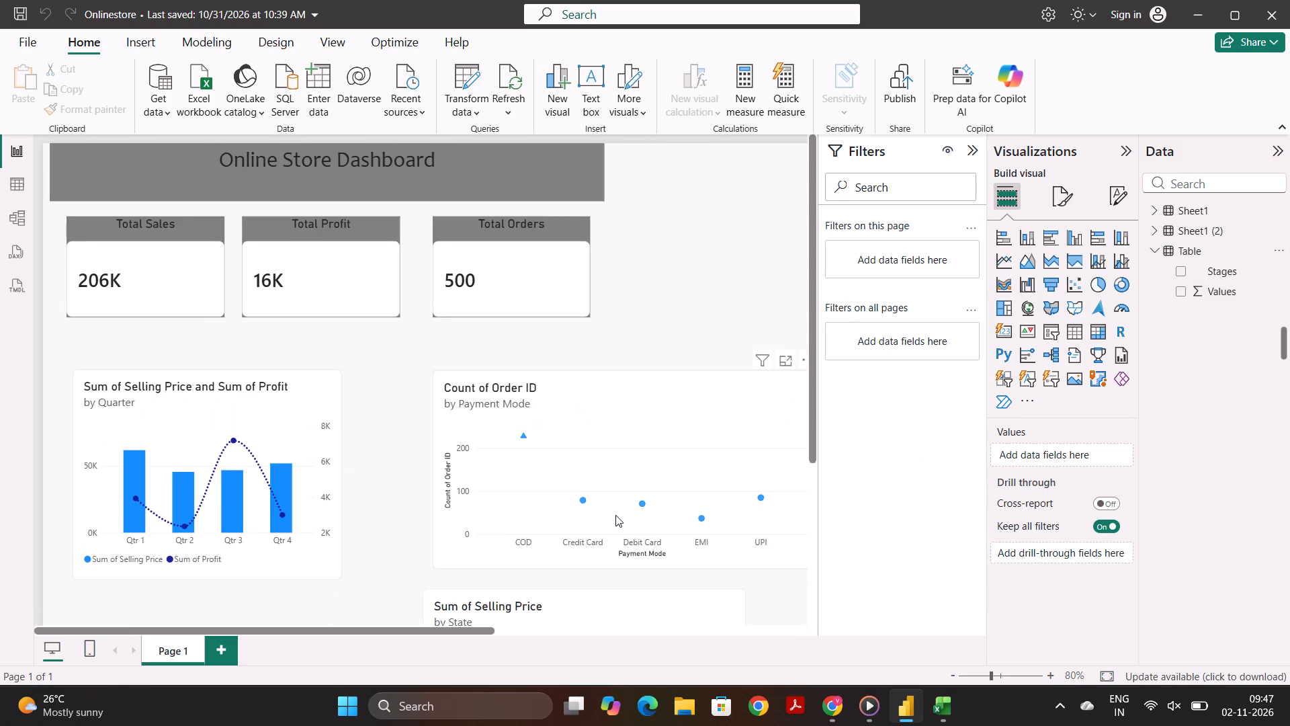
pyautogui.scroll(-1, 615, 515)
pyautogui.hscroll(-2, 615, 515)
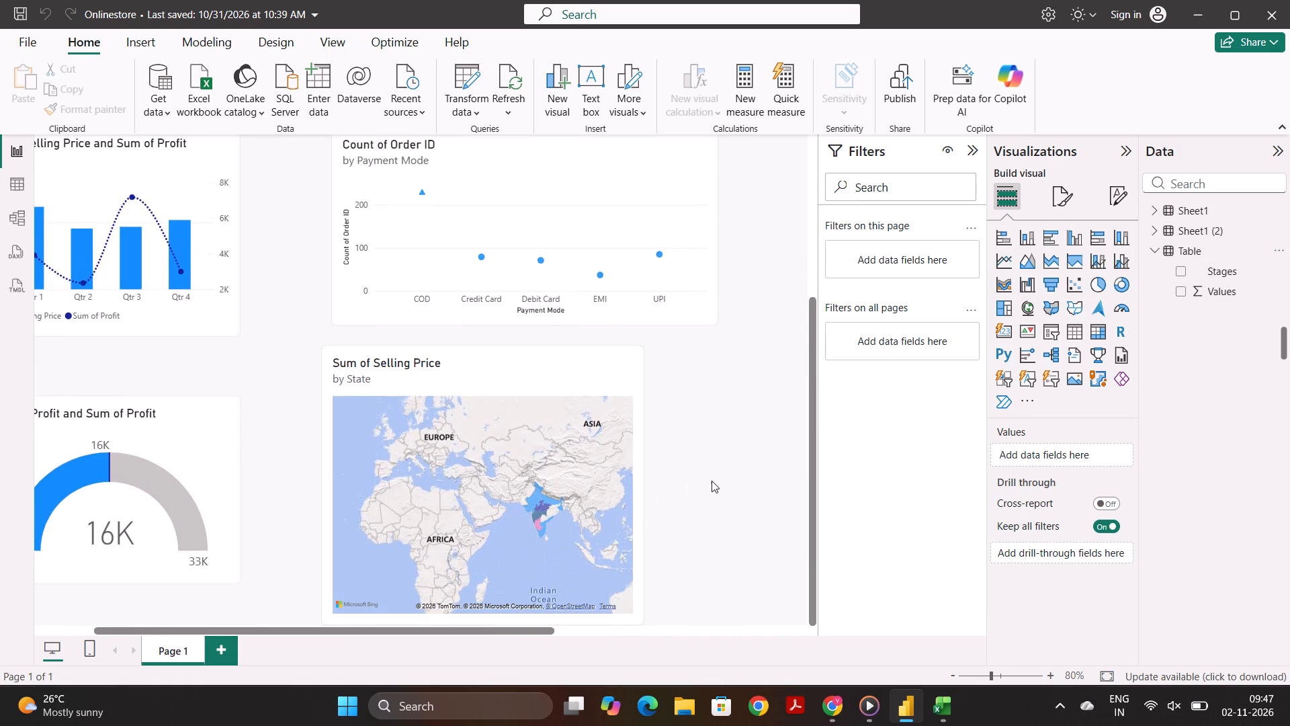
pyautogui.hscroll(-3, 712, 481)
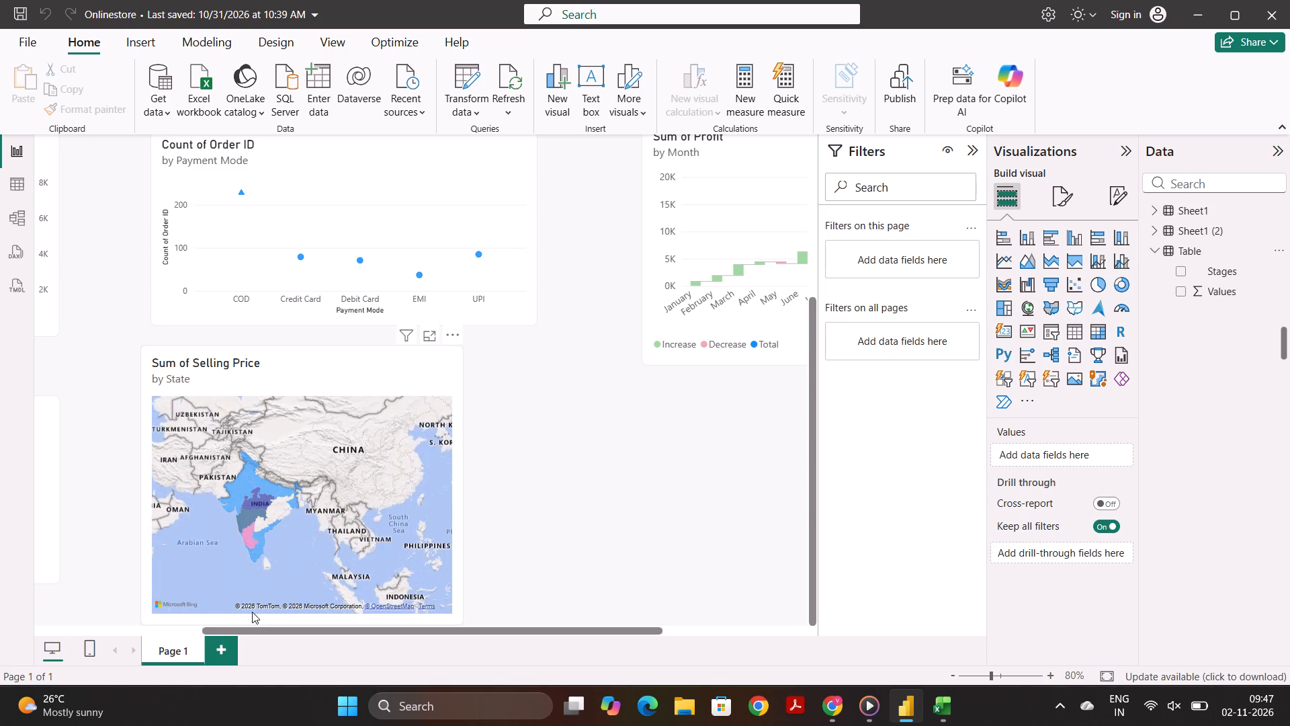
pyautogui.click(224, 648)
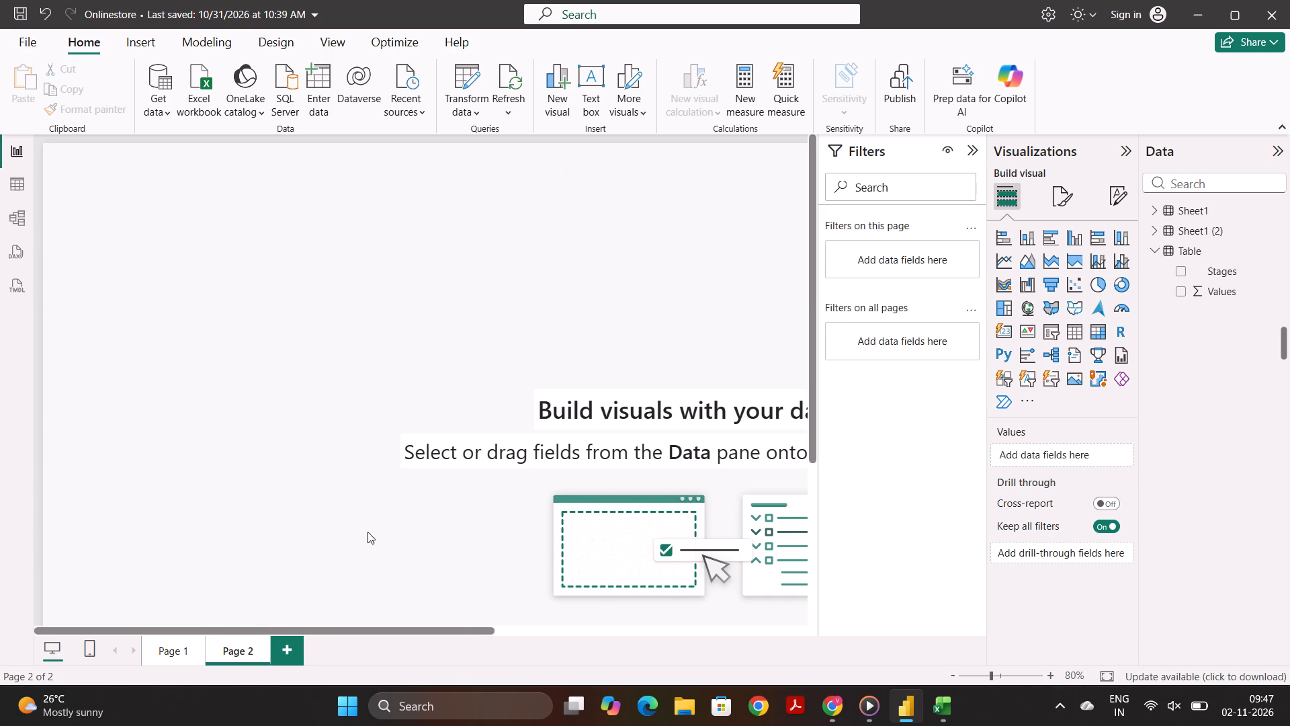
# Rename the new Page 2 as Funnel Chart.
pyautogui.hscroll(-1, 517, 561)
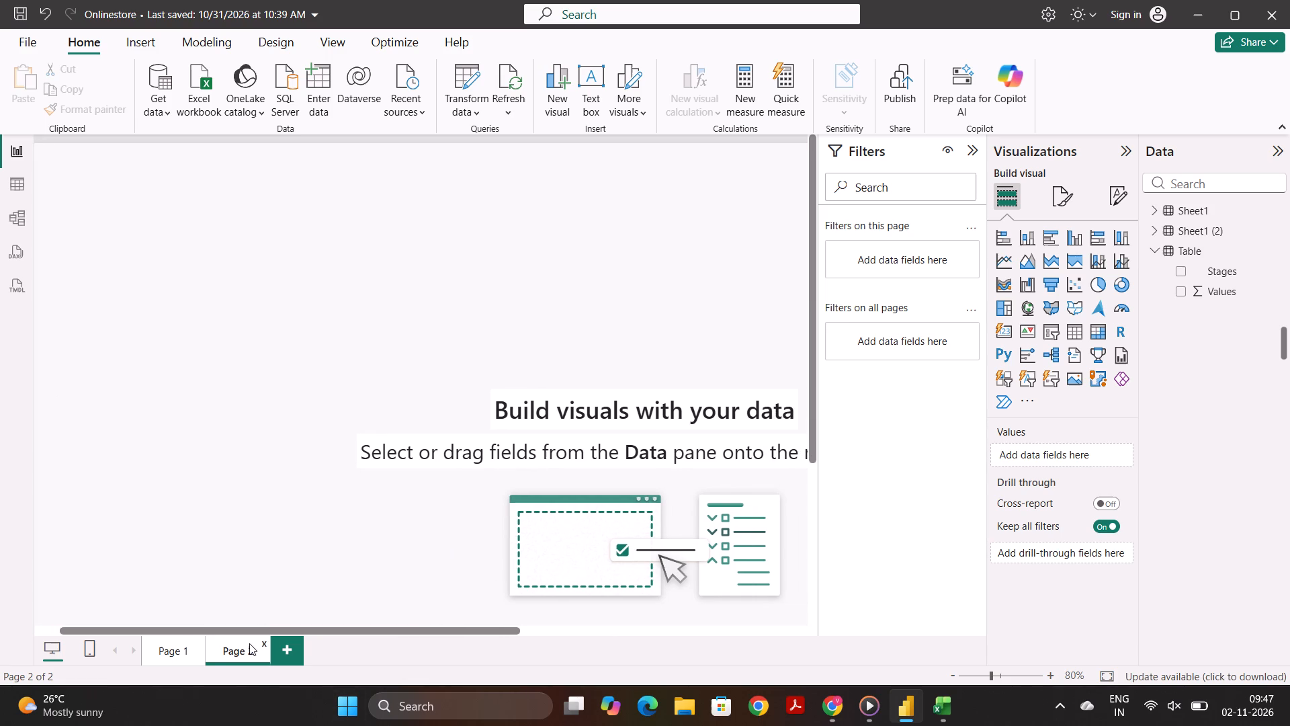
pyautogui.click(249, 643)
pyautogui.click(255, 651)
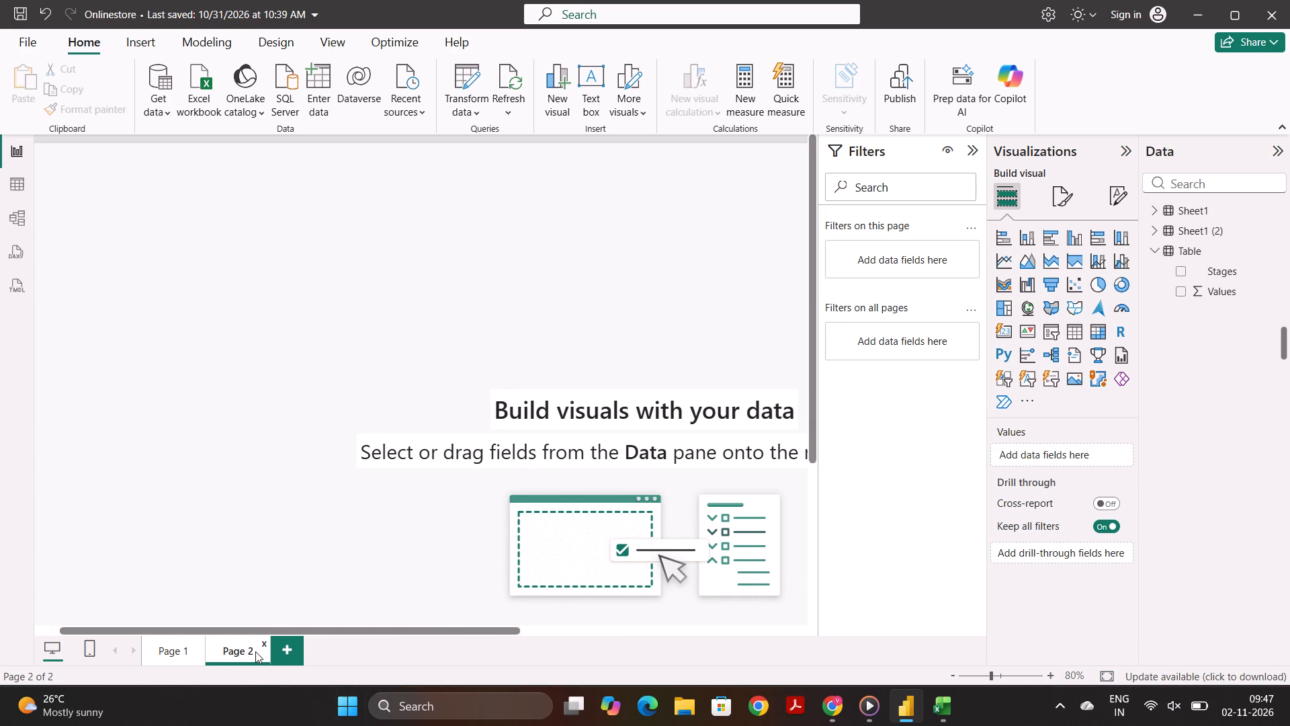
pyautogui.rightClick(255, 651)
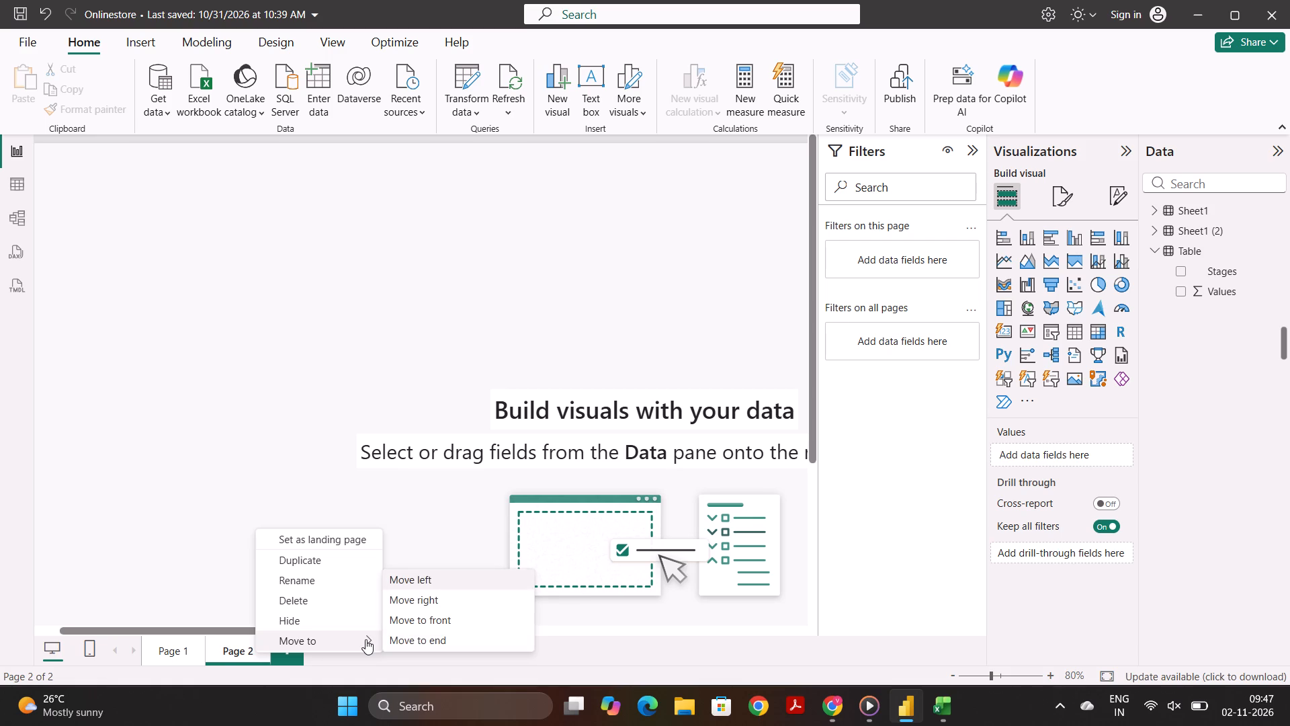
pyautogui.click(349, 584)
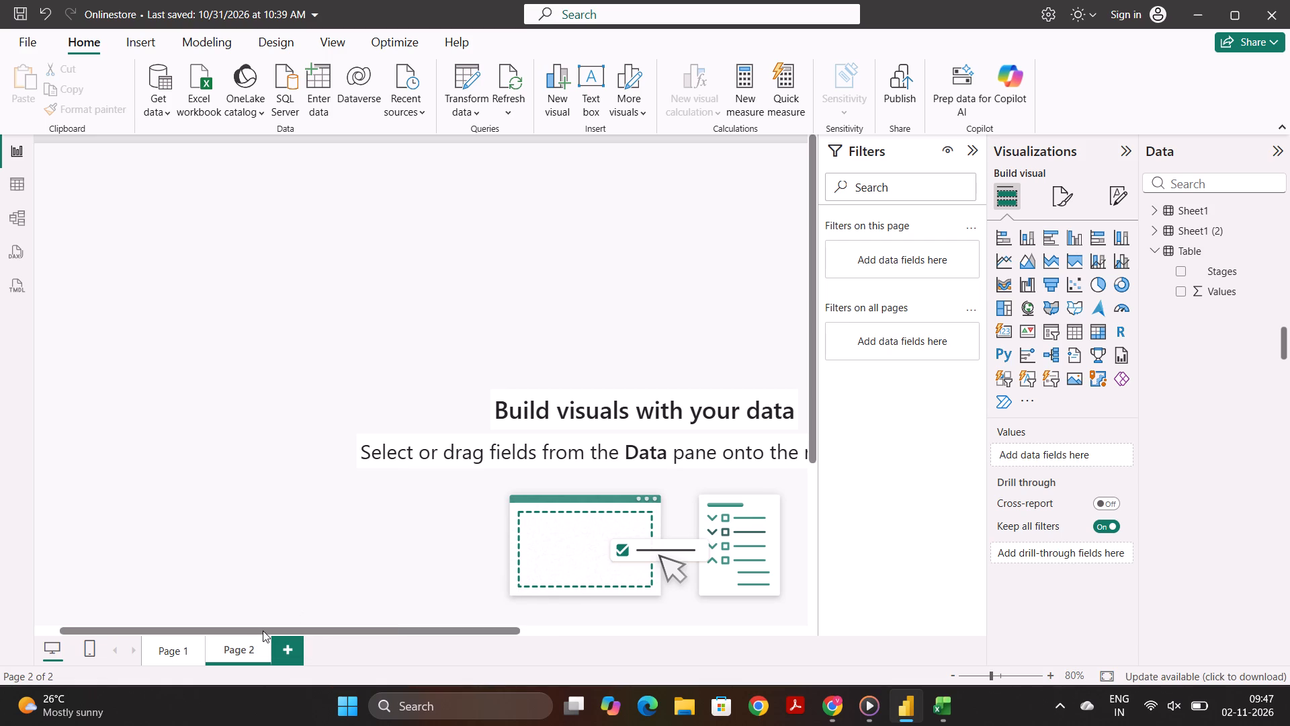
pyautogui.press('BackSpace')
pyautogui.press('BackSpace')
pyautogui.press('BackSpace')
pyautogui.press('BackSpace')
pyautogui.press('BackSpace')
pyautogui.press('BackSpace')
pyautogui.press('f')
pyautogui.press('BackSpace')
pyautogui.press('Return')
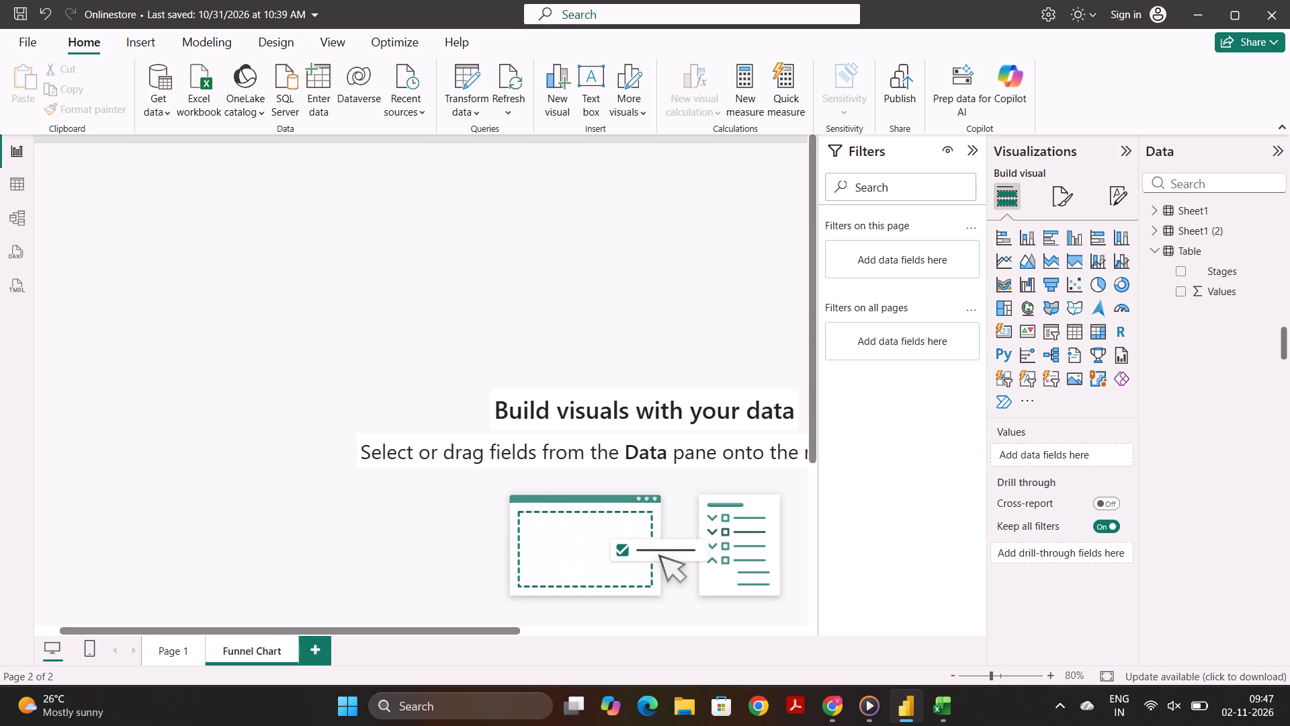
# Insert an empty funnel chart visual and place it slightly in from the page's upper-left corner.
pyautogui.click(1052, 282)
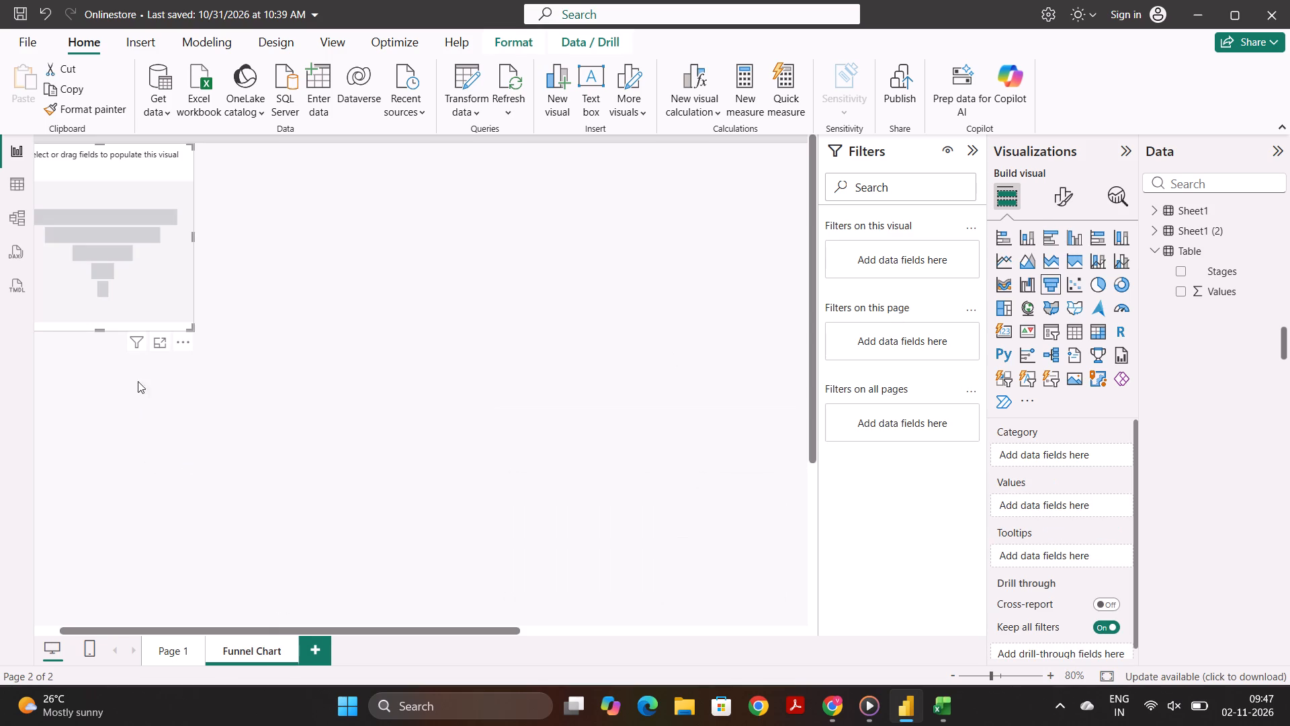
pyautogui.moveTo(103, 276); pyautogui.dragTo(187, 316)
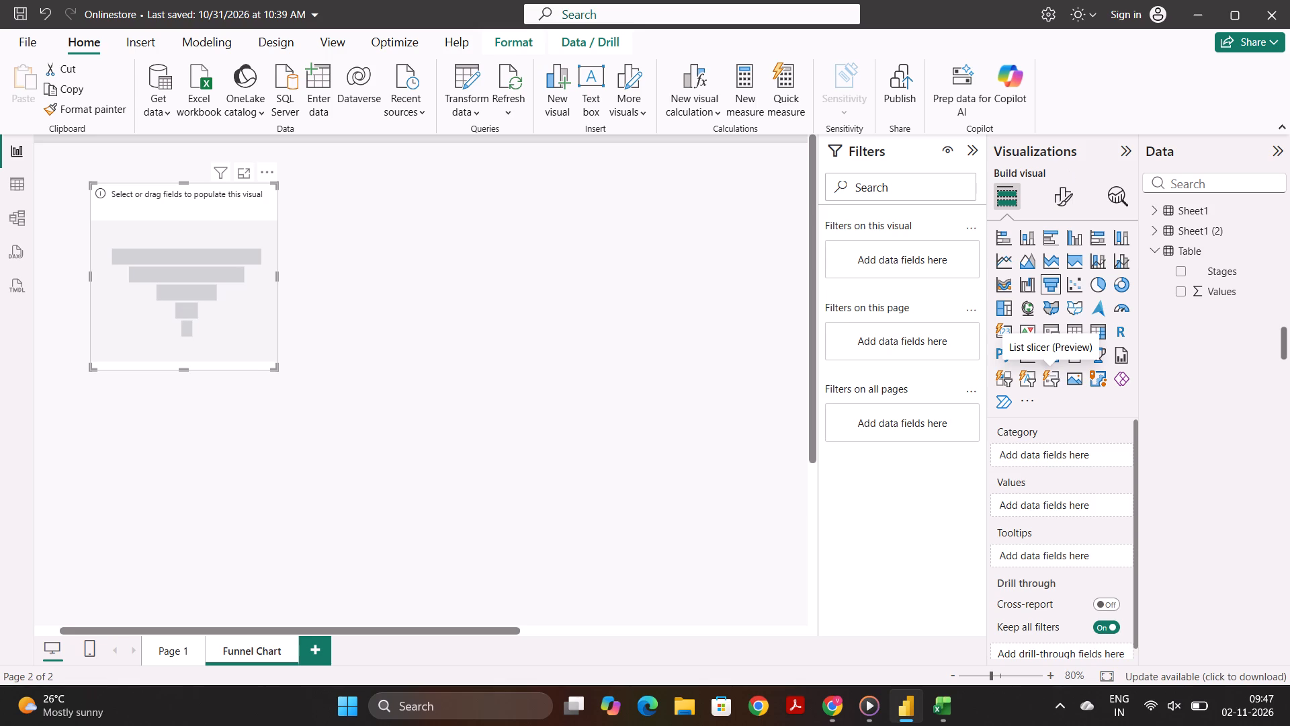
# Populate the funnel chart with Table's Stages field as the category and its Values field as the values.
pyautogui.moveTo(1184, 268); pyautogui.dragTo(1128, 328)
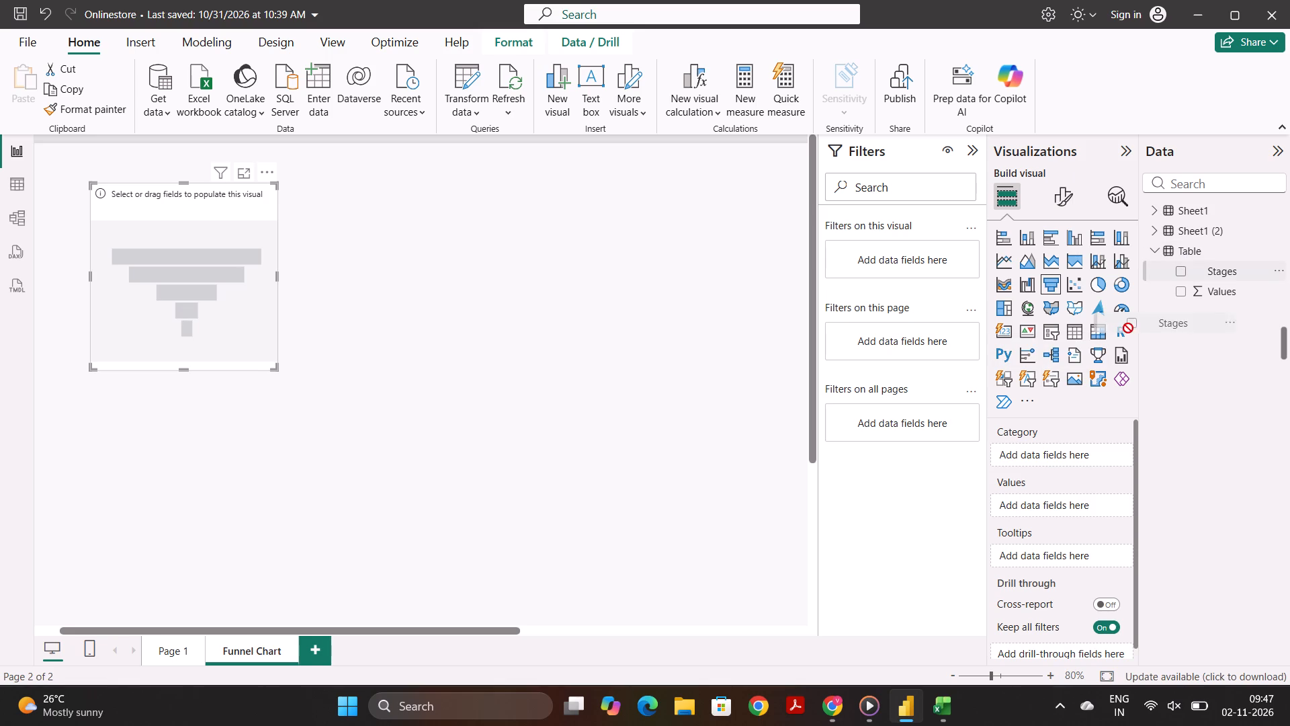
pyautogui.moveTo(1128, 328); pyautogui.dragTo(1038, 491)
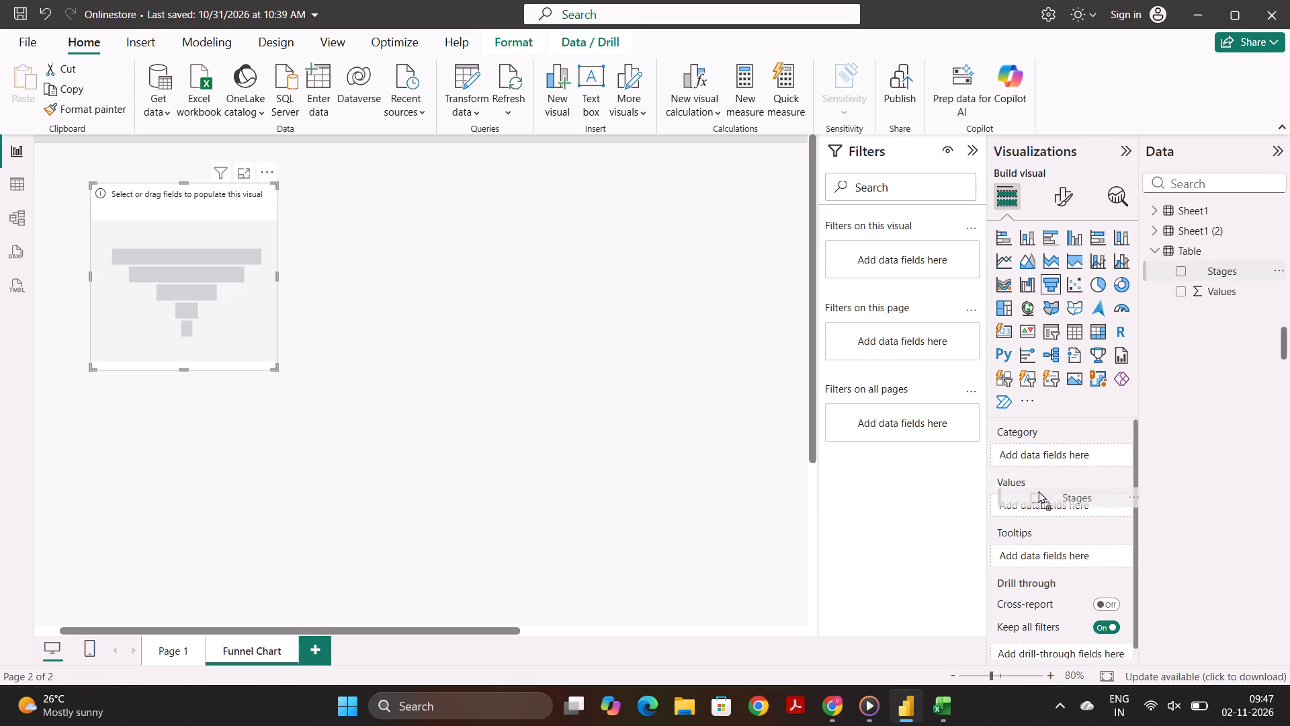
pyautogui.moveTo(1038, 491); pyautogui.dragTo(1033, 444)
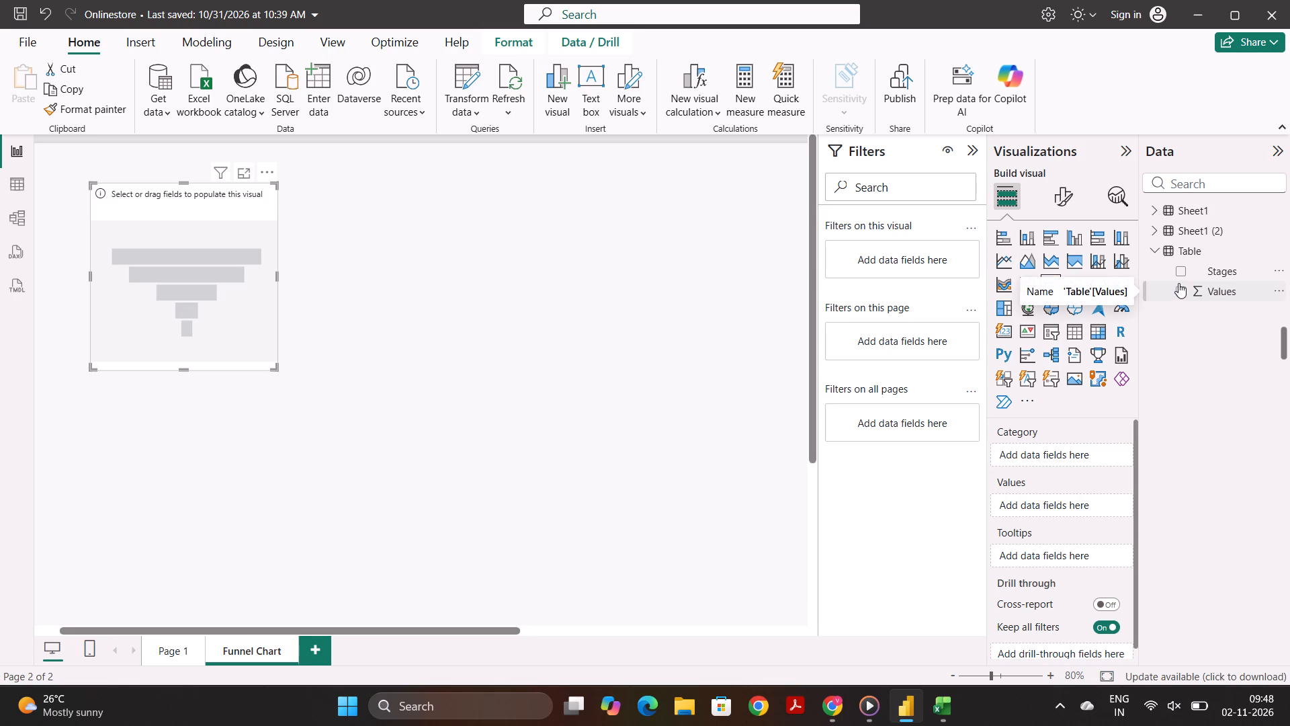
pyautogui.moveTo(1178, 283); pyautogui.dragTo(1029, 497)
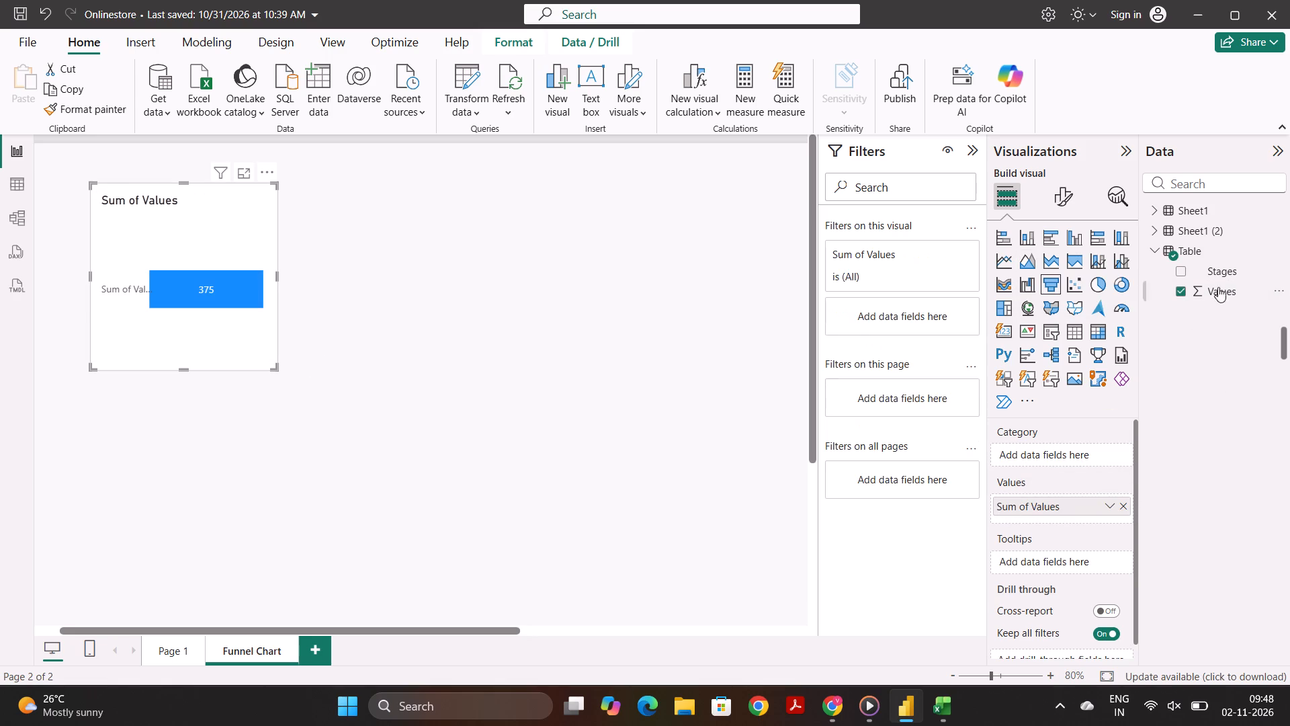
pyautogui.moveTo(1218, 264); pyautogui.dragTo(1064, 451)
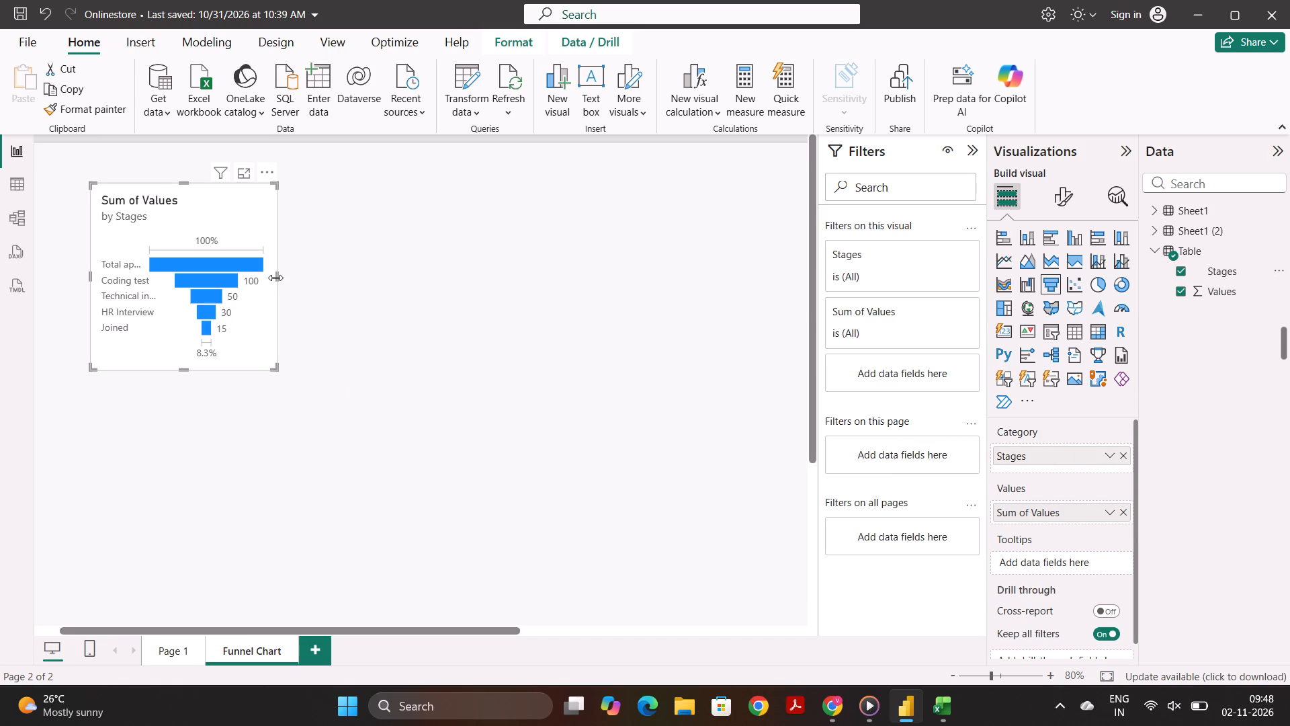
# Enlarge the funnel chart in width and height so the stage names and bar labels fit, and deselect it.
pyautogui.moveTo(276, 276); pyautogui.dragTo(435, 303)
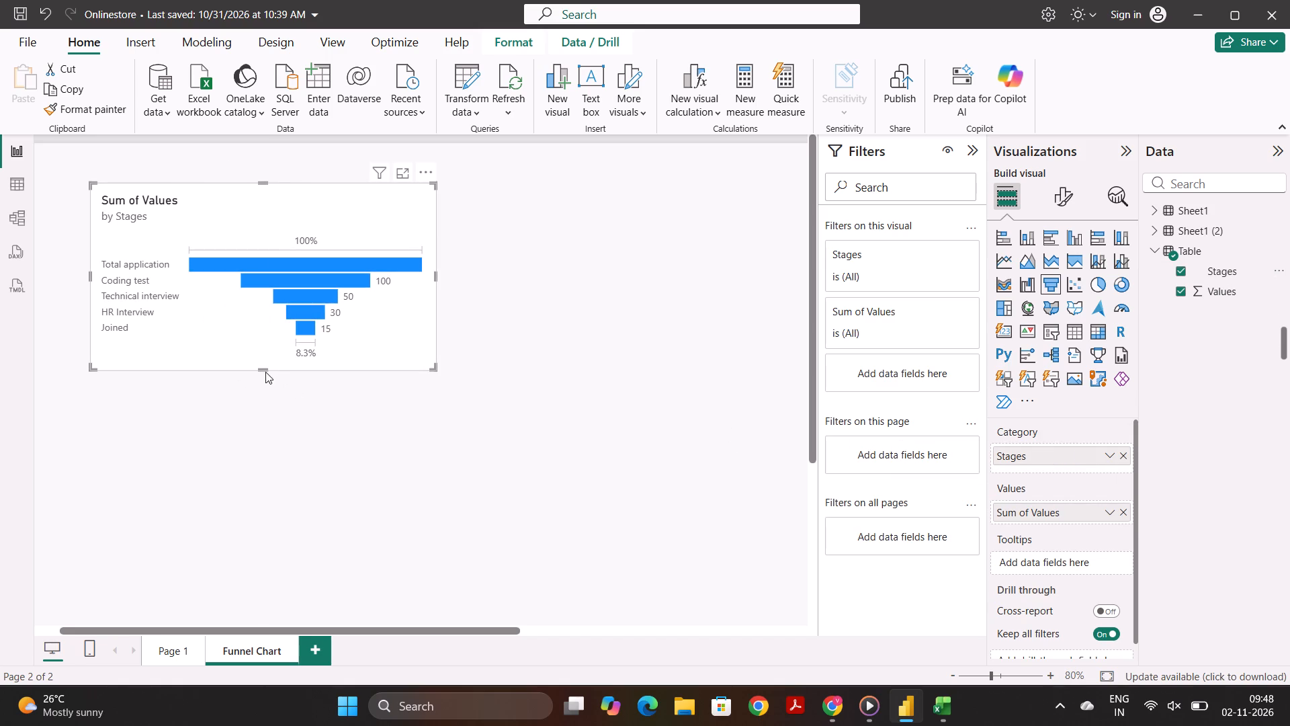
pyautogui.moveTo(263, 370); pyautogui.dragTo(282, 486)
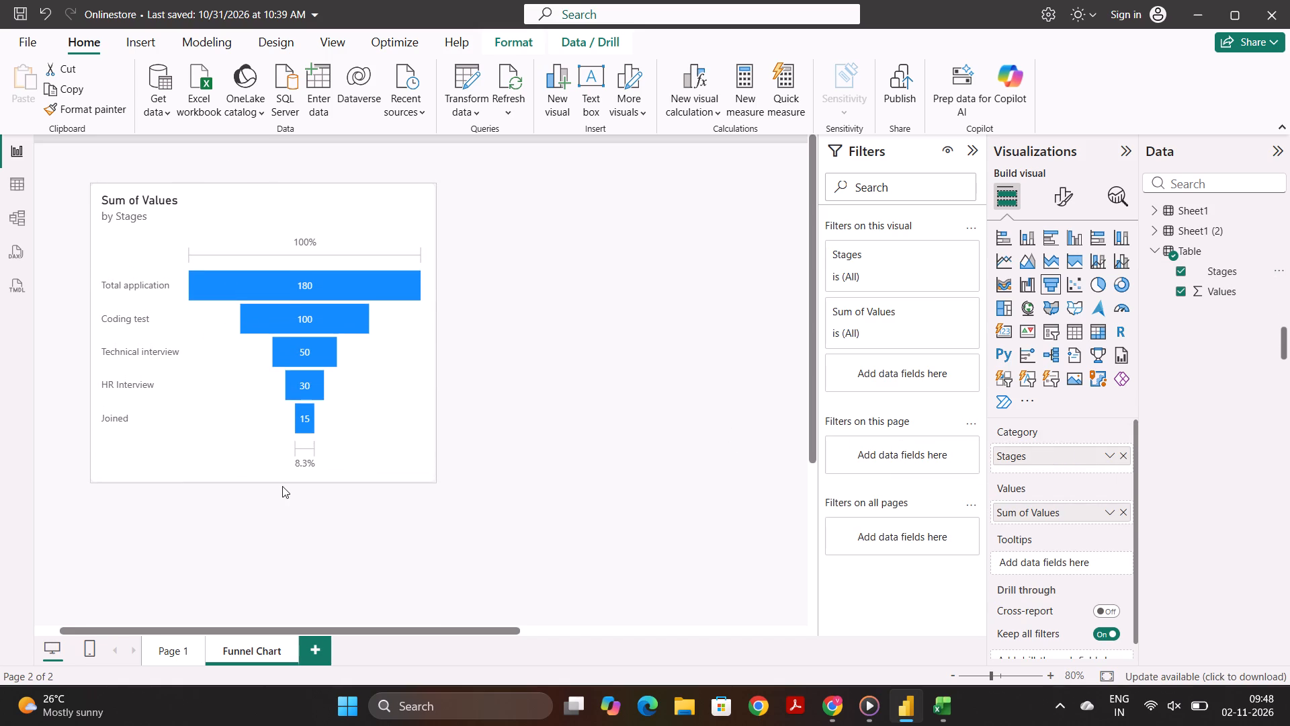
pyautogui.moveTo(282, 486); pyautogui.dragTo(279, 503)
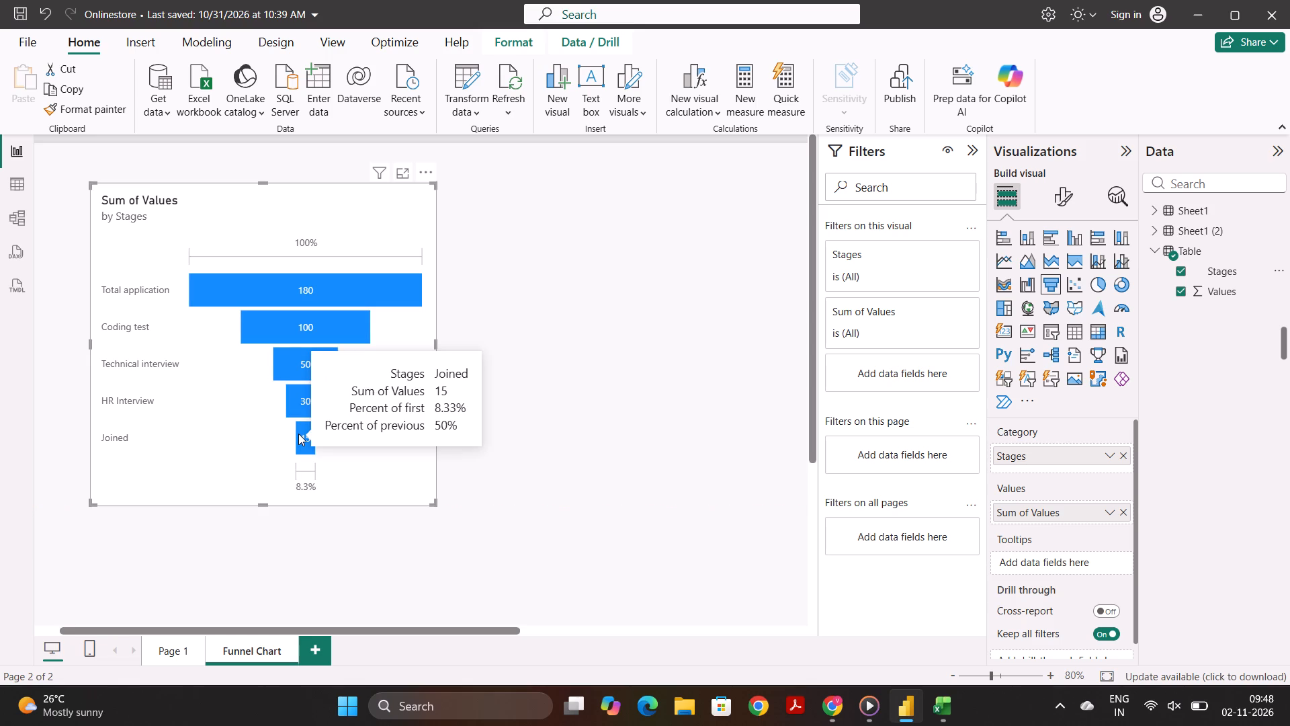
pyautogui.click(603, 367)
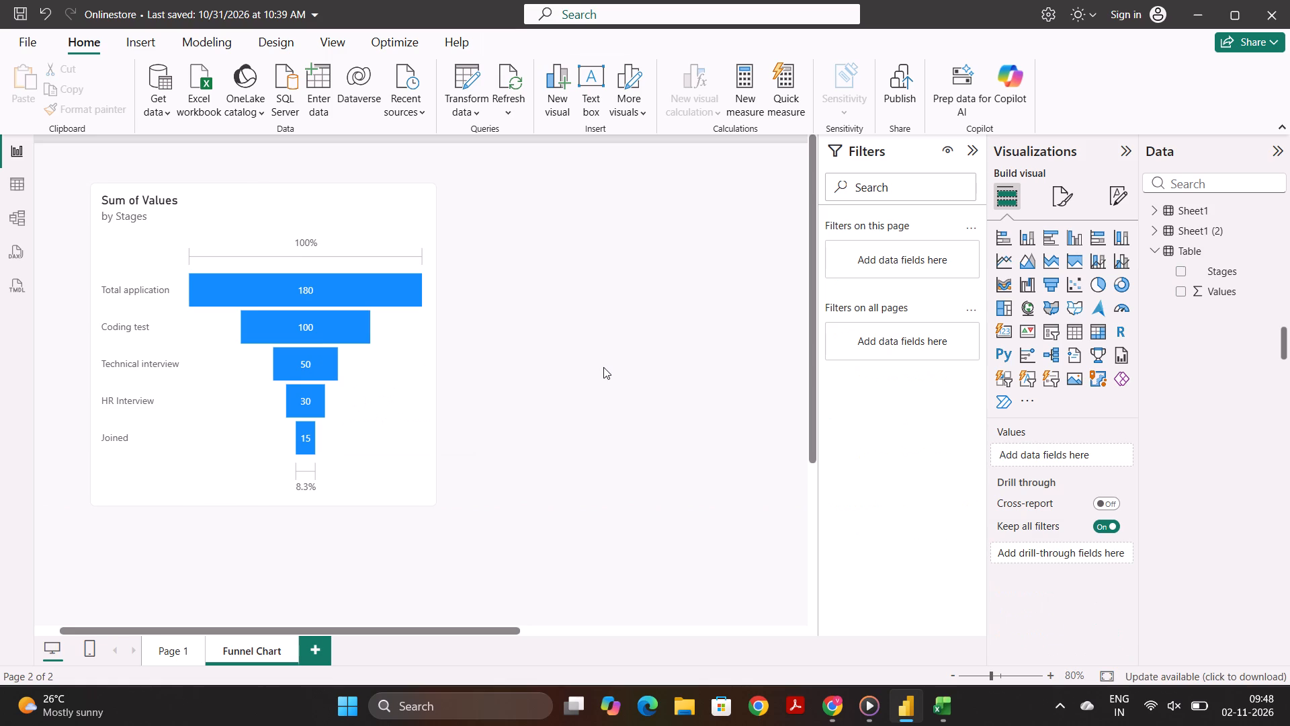
pyautogui.click(603, 367)
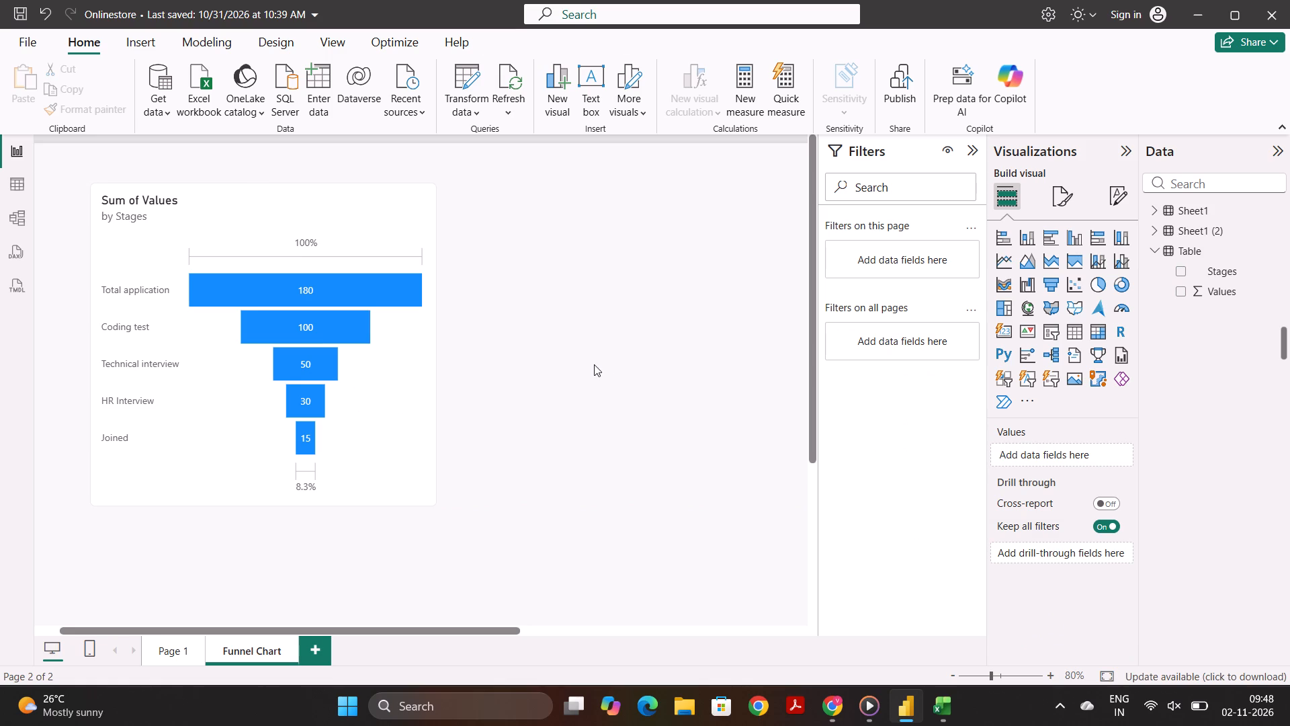
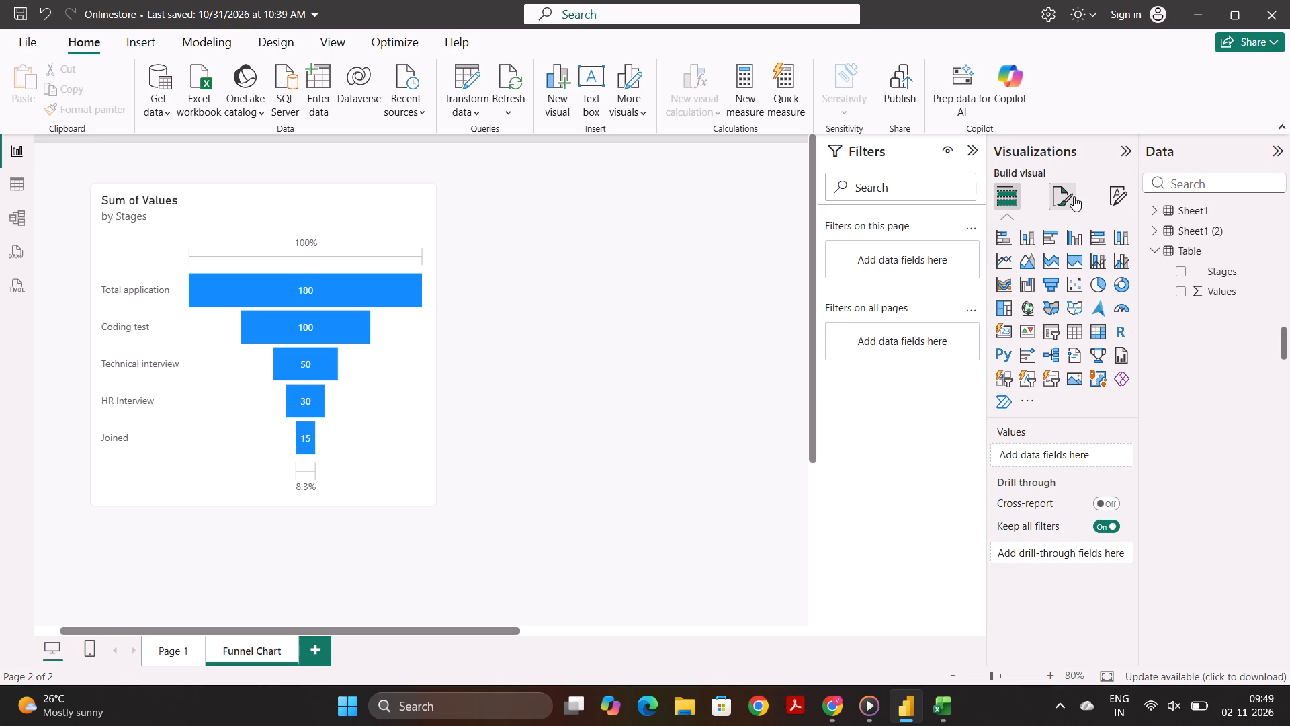
# Reduce the funnel chart's height slightly from its bottom edge and clear the highlight on the Technical interview bar.
pyautogui.click(1074, 196)
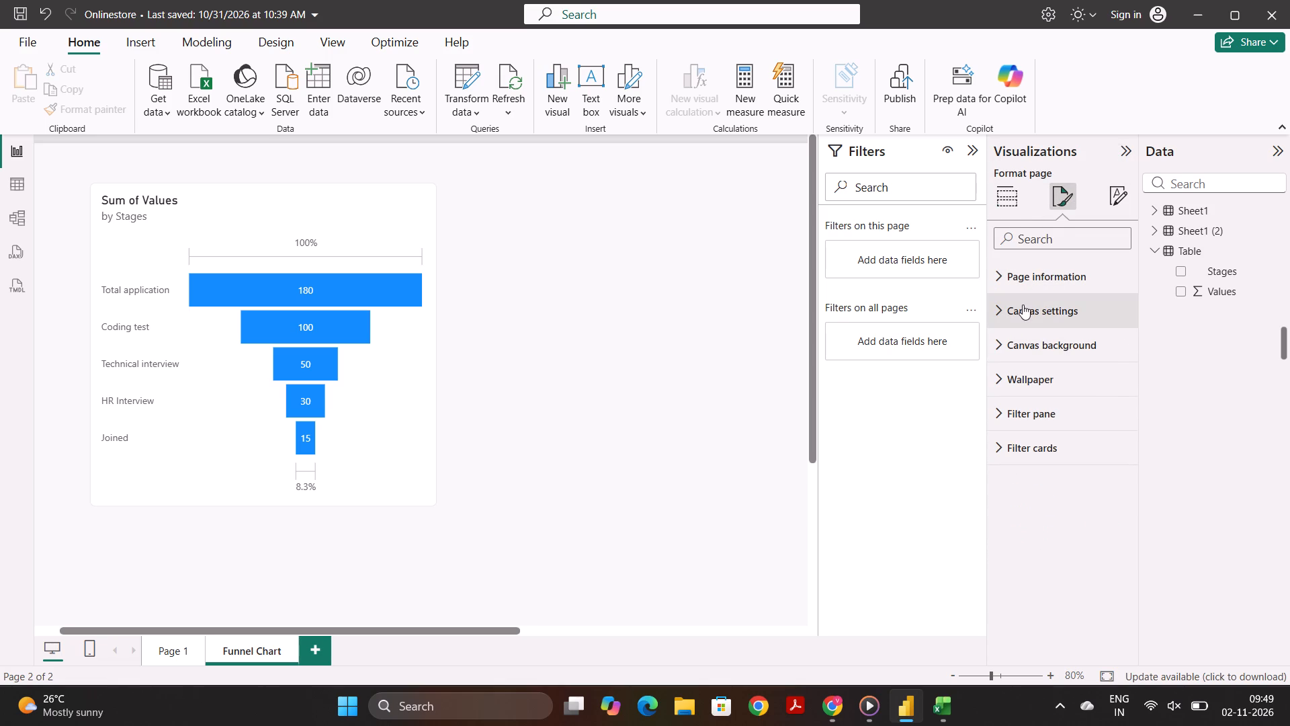
pyautogui.click(1013, 201)
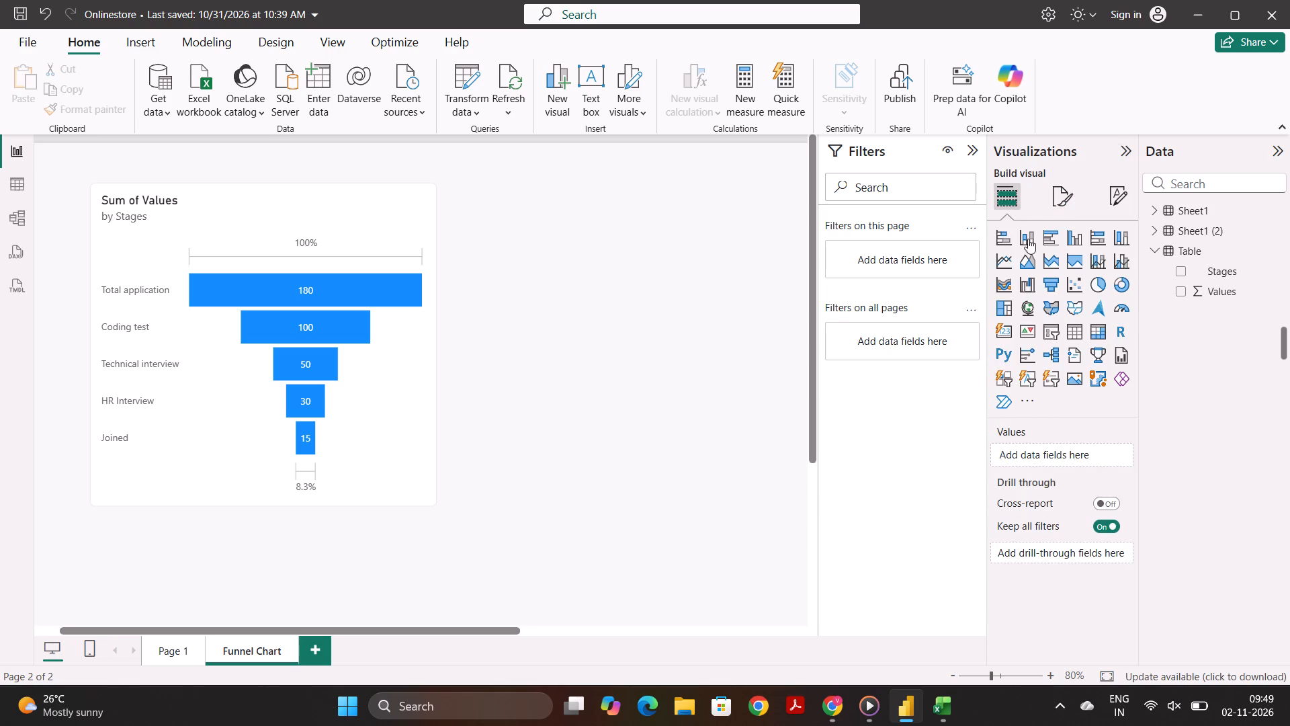
pyautogui.click(1051, 200)
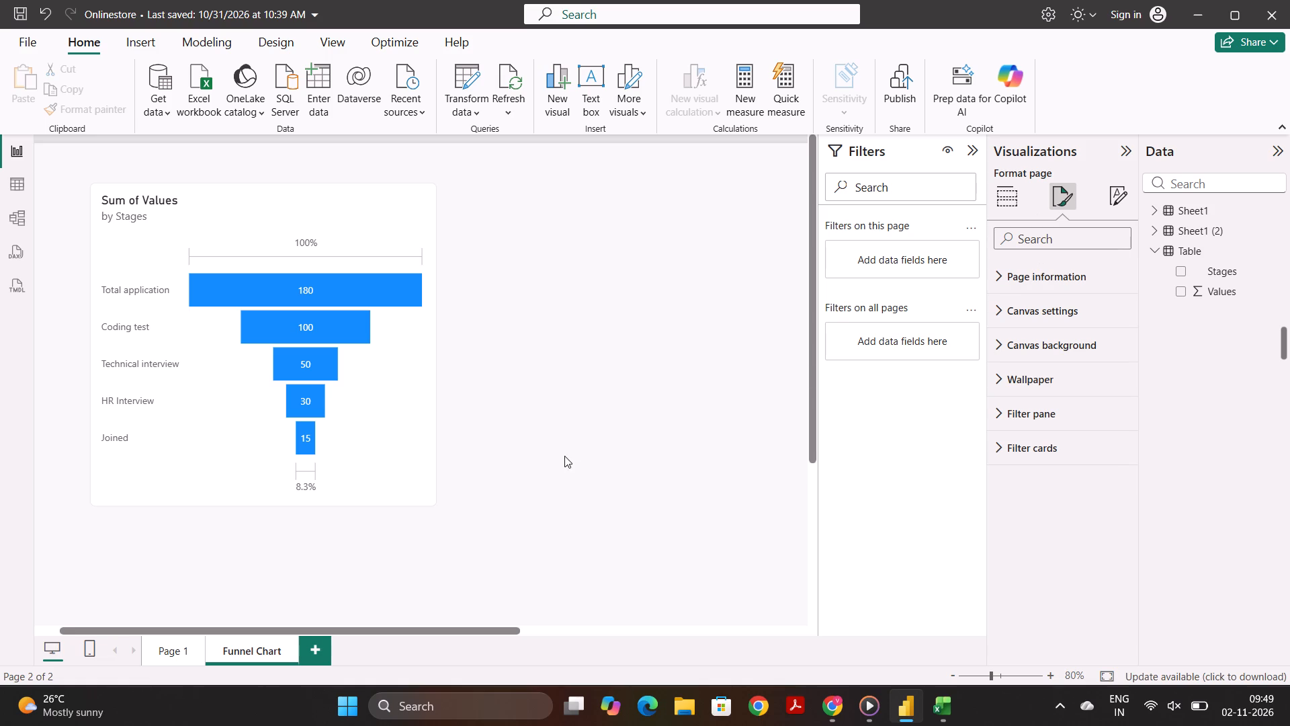
pyautogui.click(305, 361)
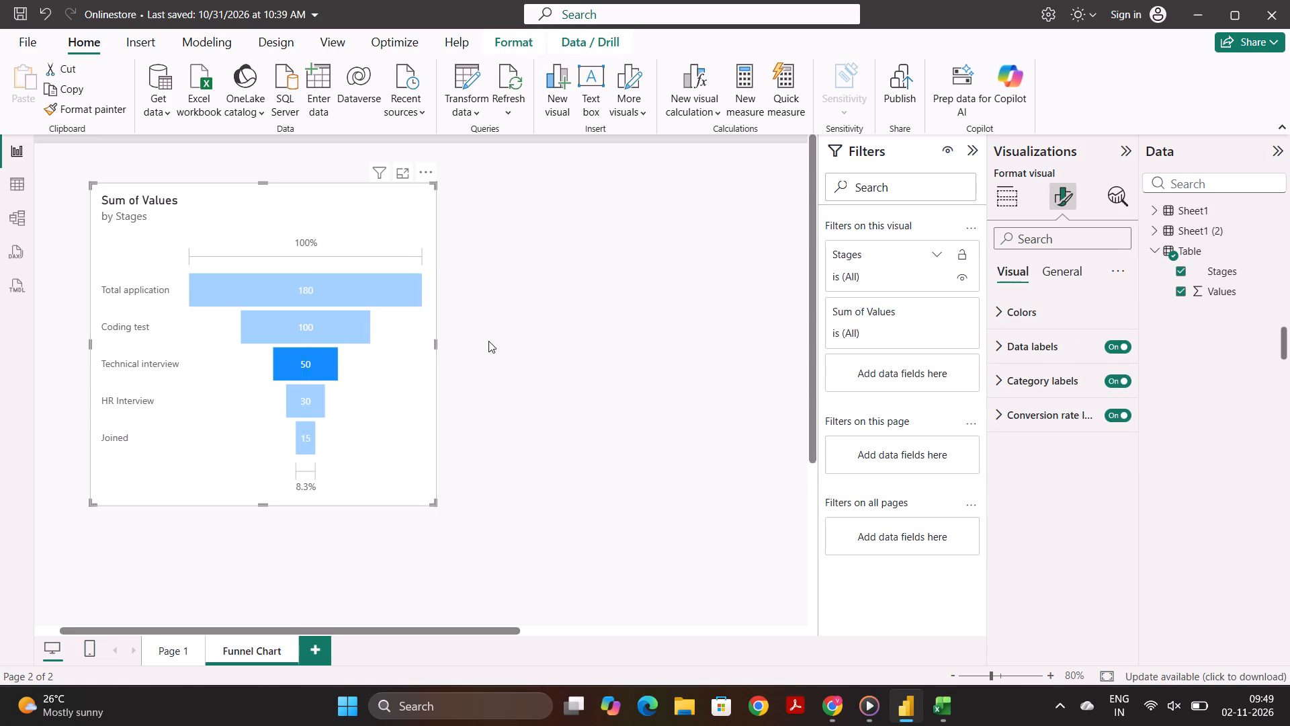
pyautogui.click(262, 505)
pyautogui.moveTo(262, 505); pyautogui.dragTo(259, 462)
pyautogui.click(308, 354)
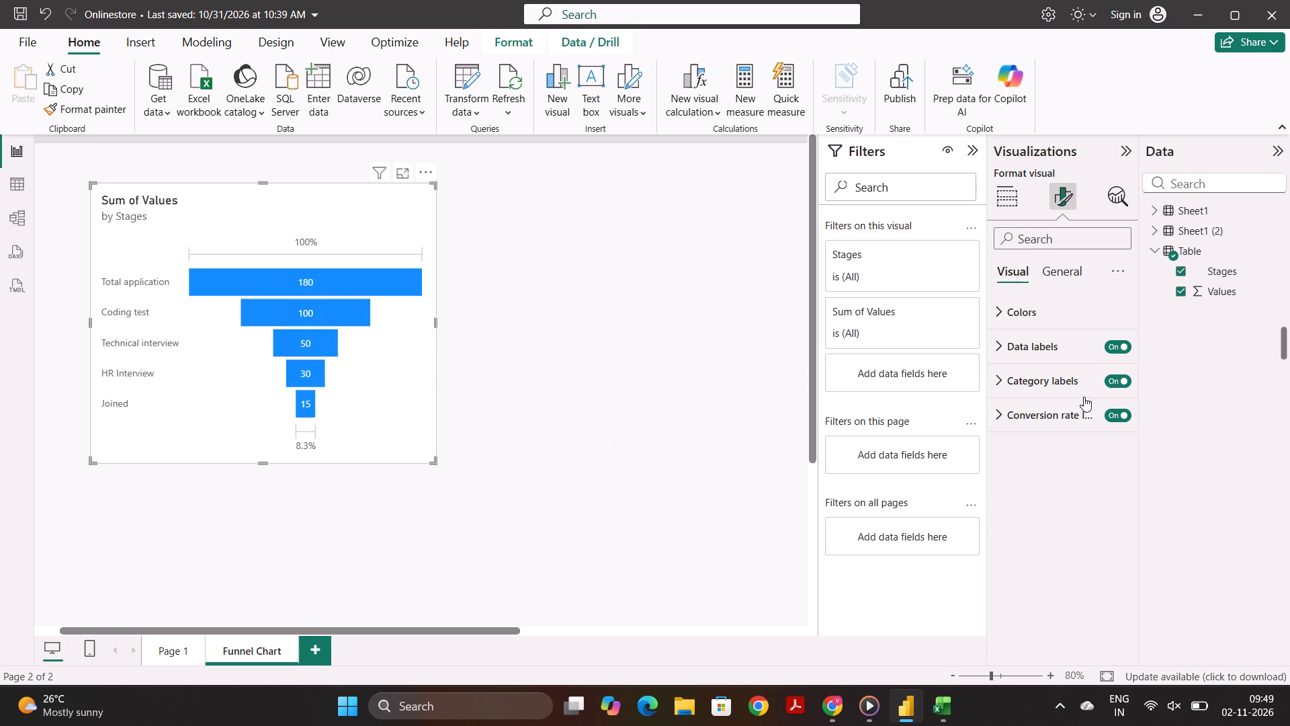
# Enable Show all in the funnel chart's color settings so each stage has its own color.
pyautogui.click(1009, 312)
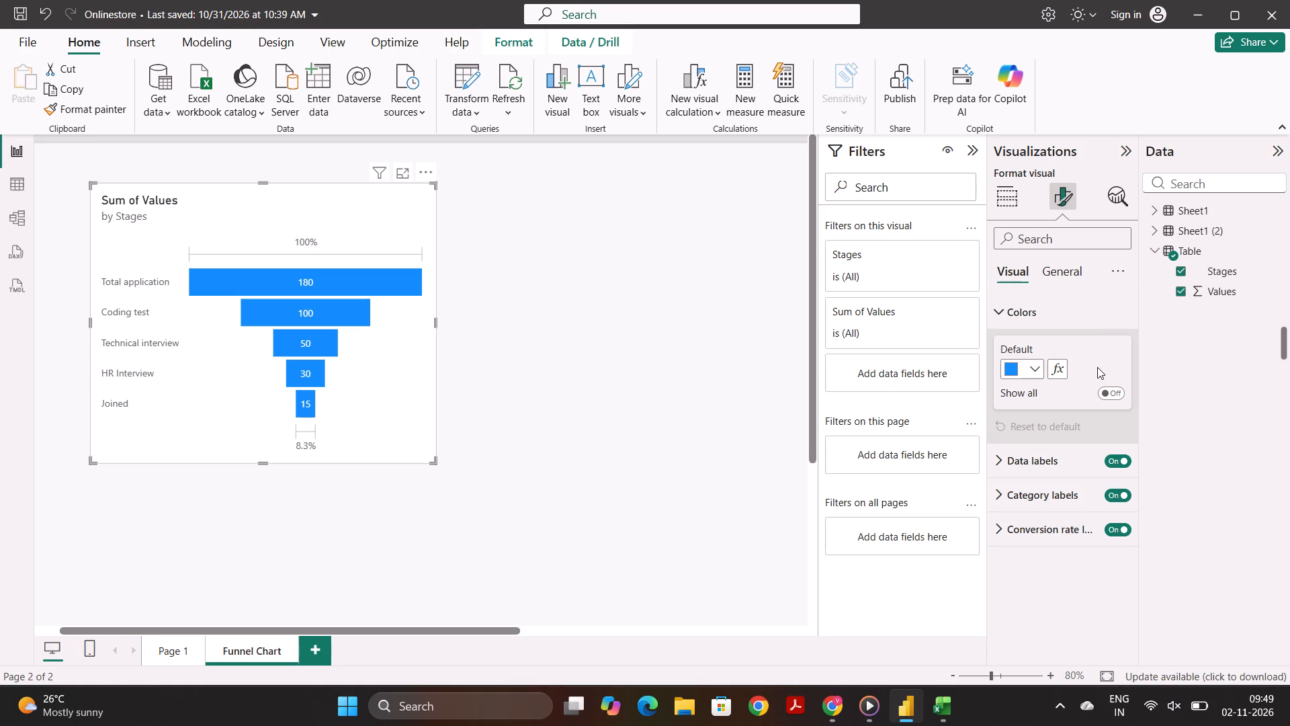
pyautogui.click(1110, 386)
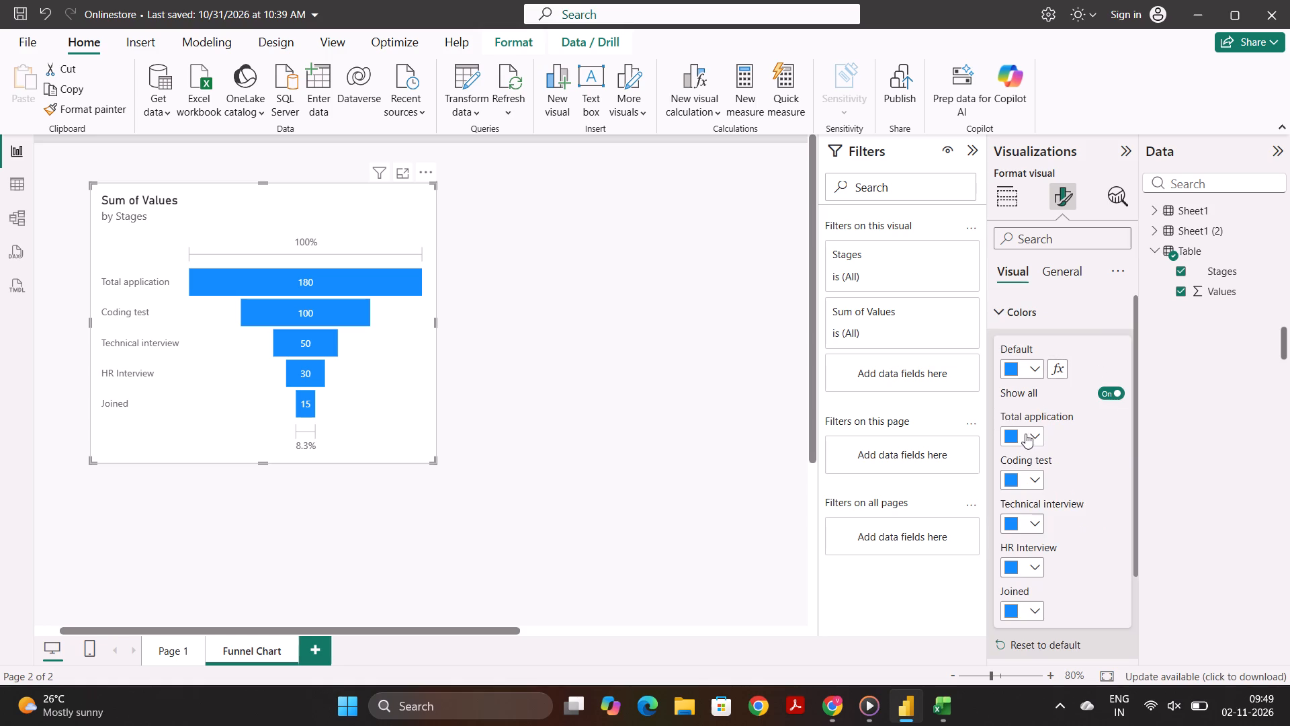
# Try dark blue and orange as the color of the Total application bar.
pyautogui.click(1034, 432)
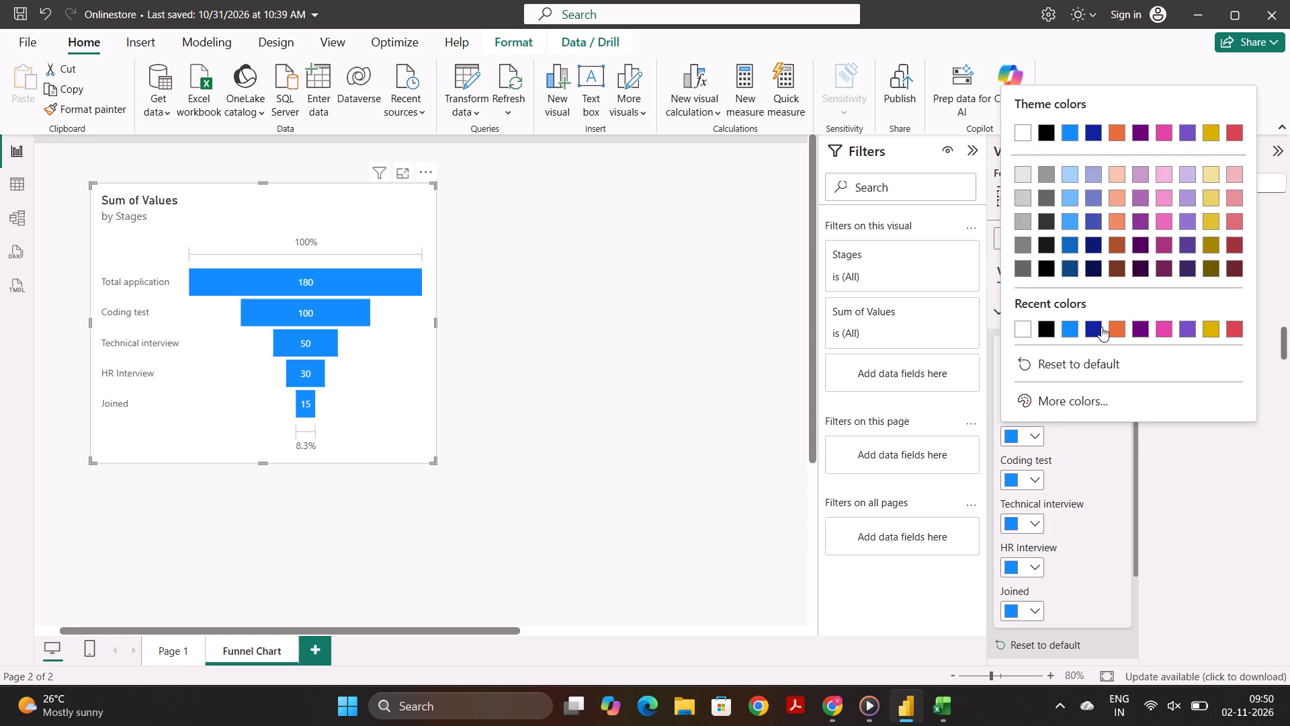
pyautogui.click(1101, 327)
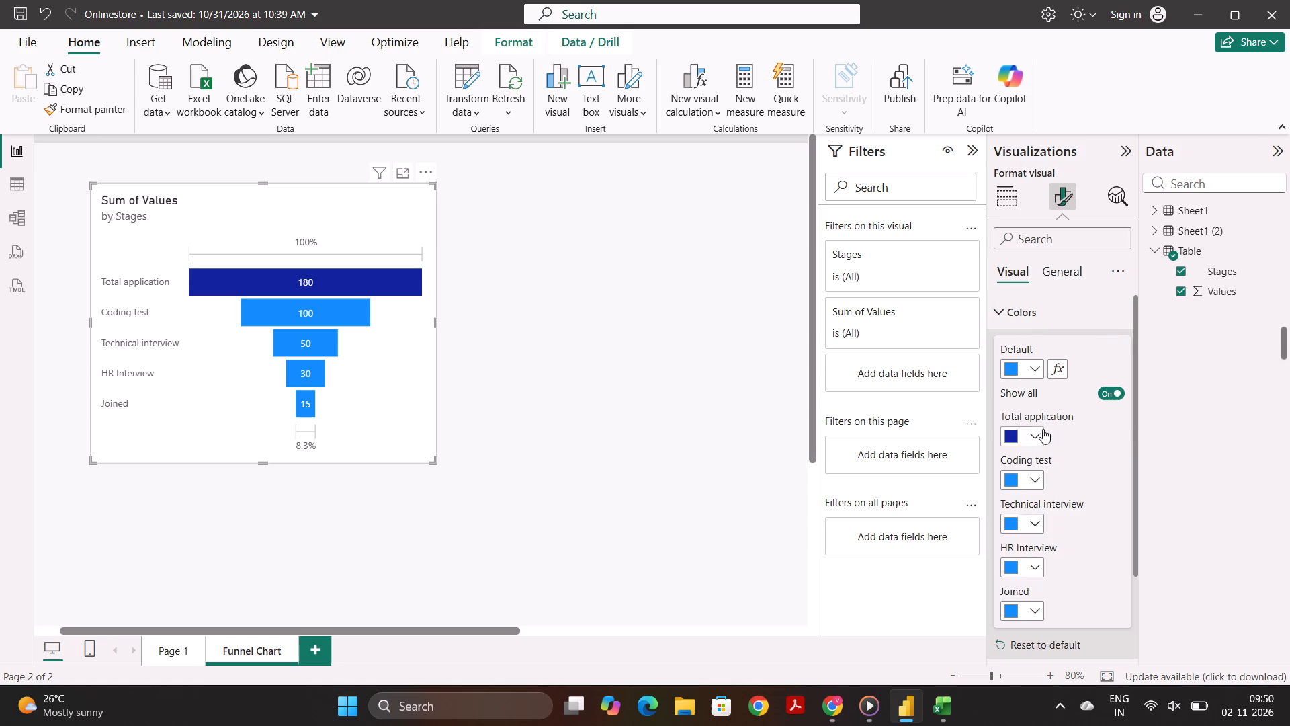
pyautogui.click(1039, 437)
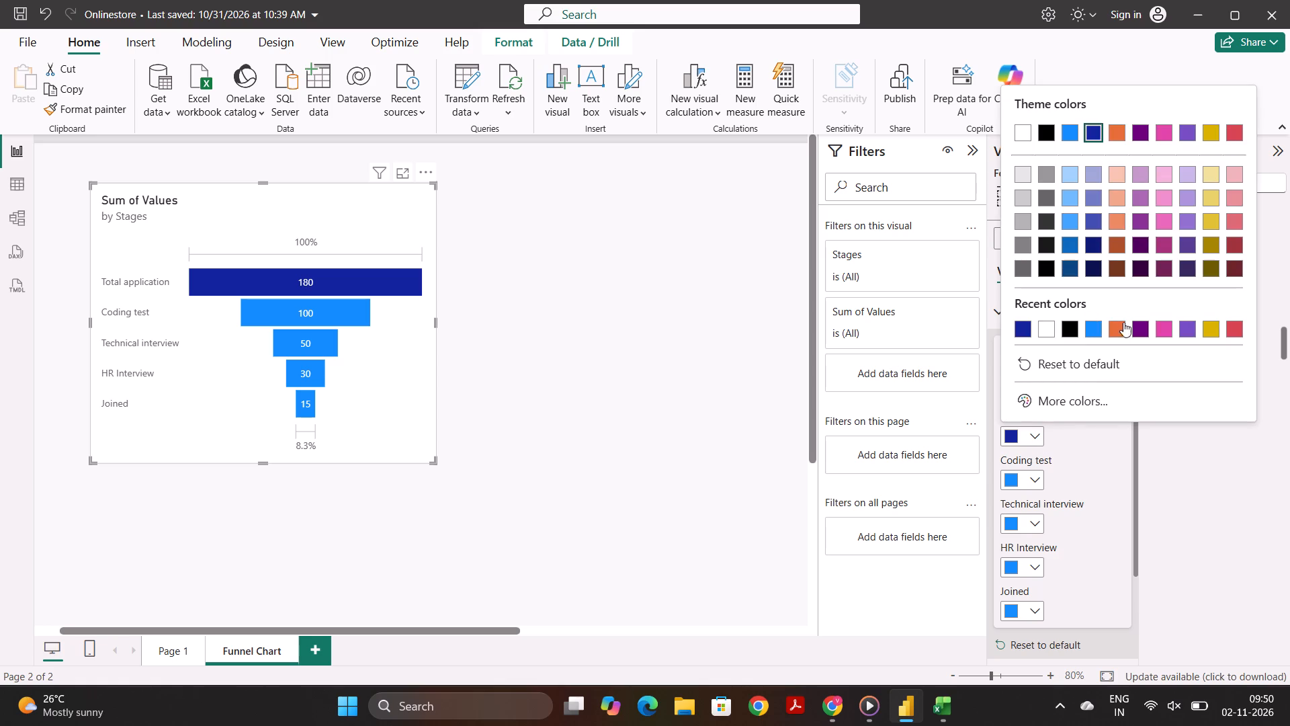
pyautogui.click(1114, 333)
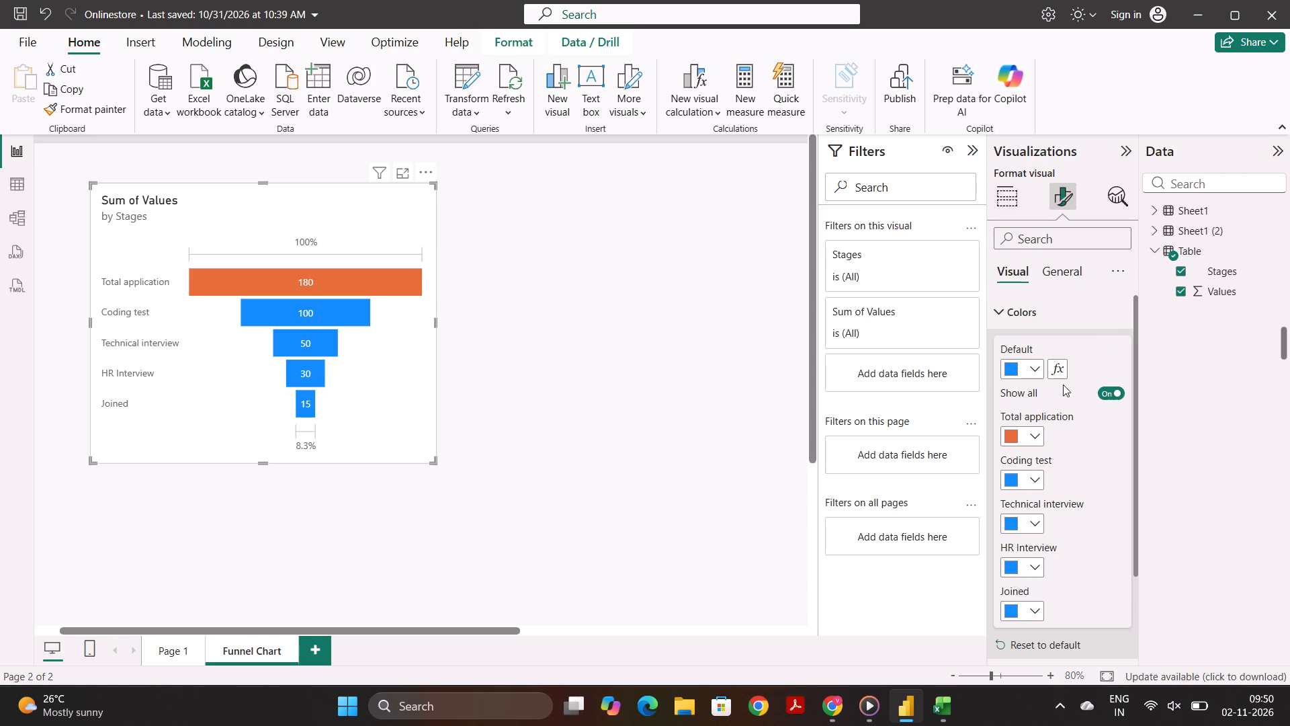
# Color the Total application bar with the pink theme color.
pyautogui.click(1035, 435)
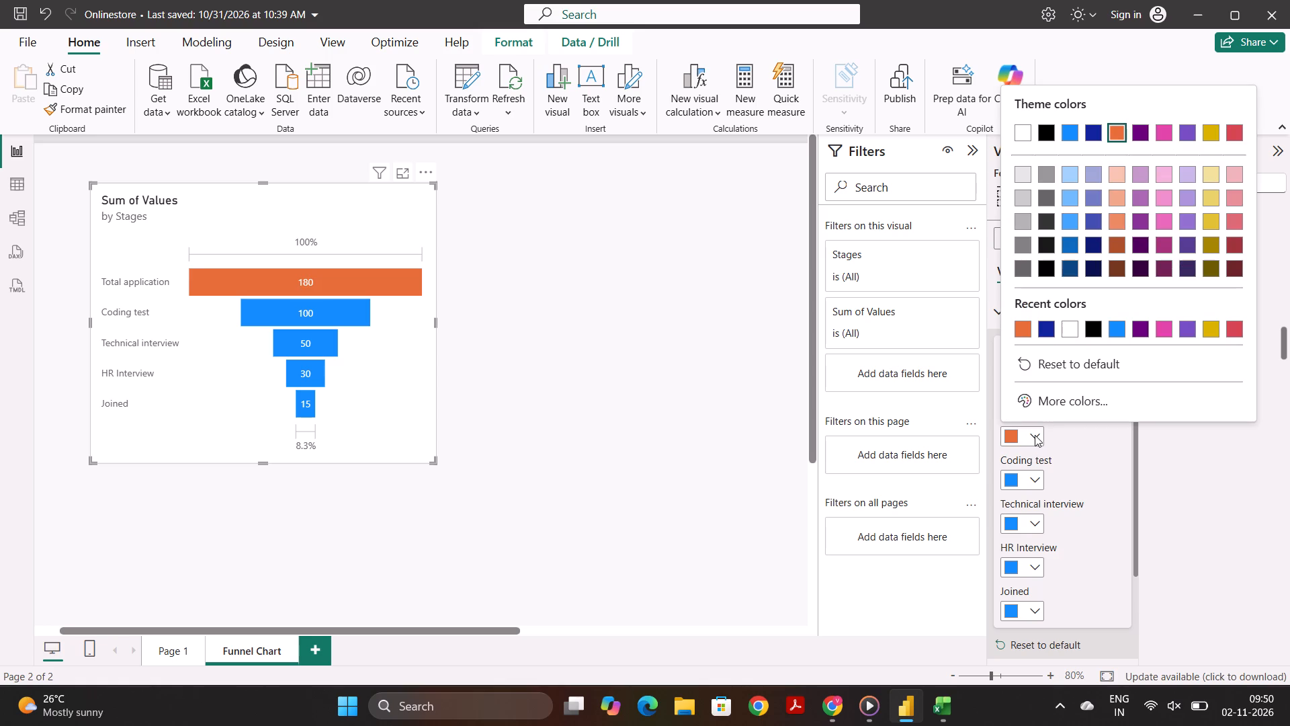
pyautogui.click(1170, 330)
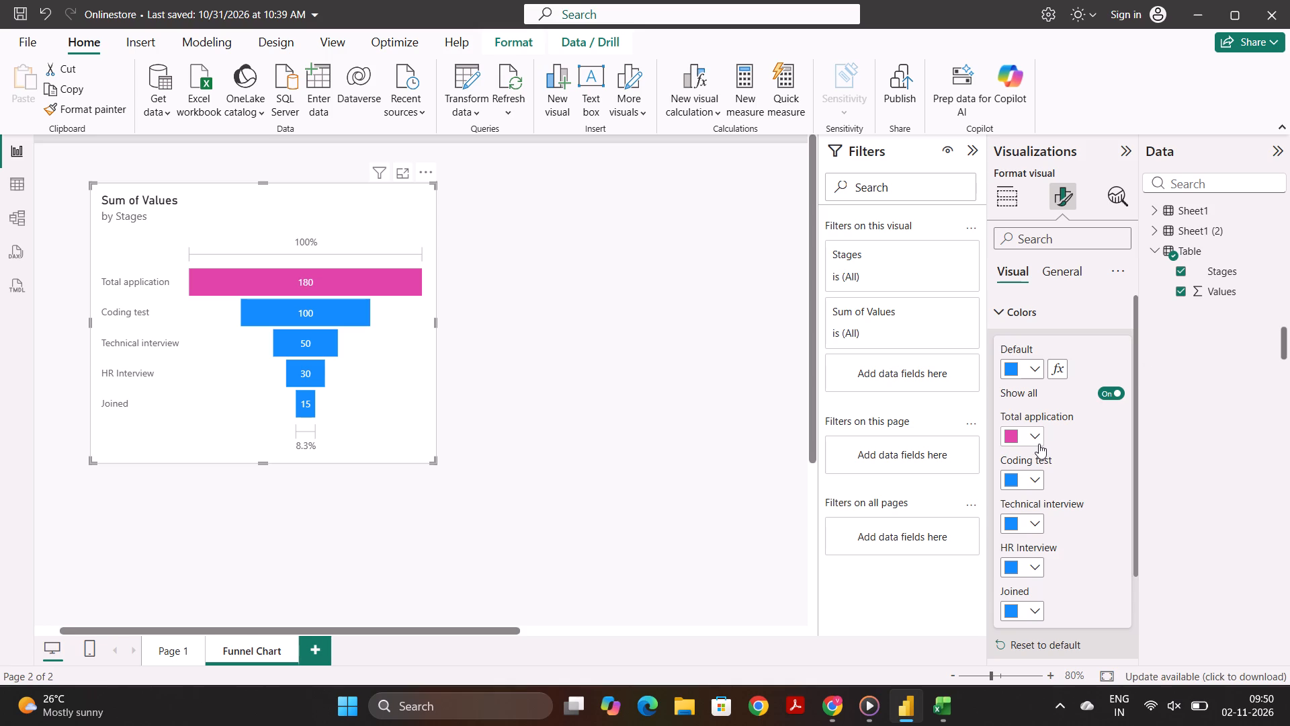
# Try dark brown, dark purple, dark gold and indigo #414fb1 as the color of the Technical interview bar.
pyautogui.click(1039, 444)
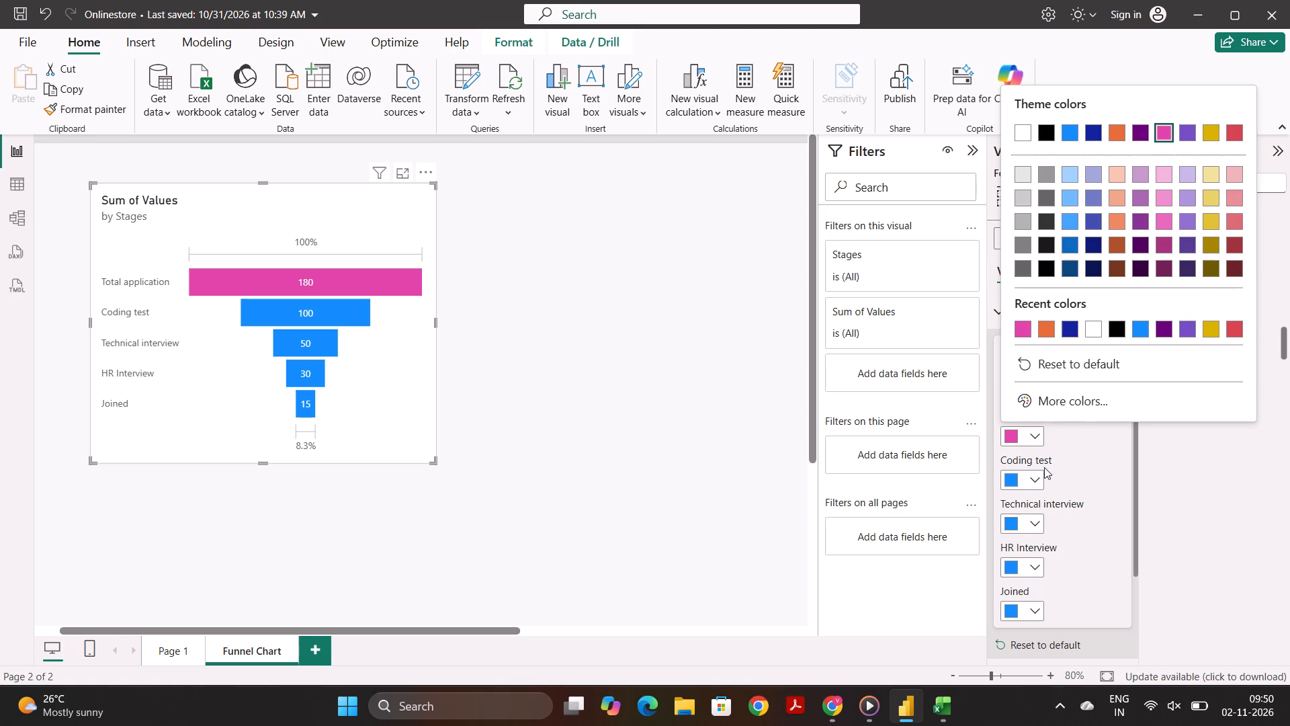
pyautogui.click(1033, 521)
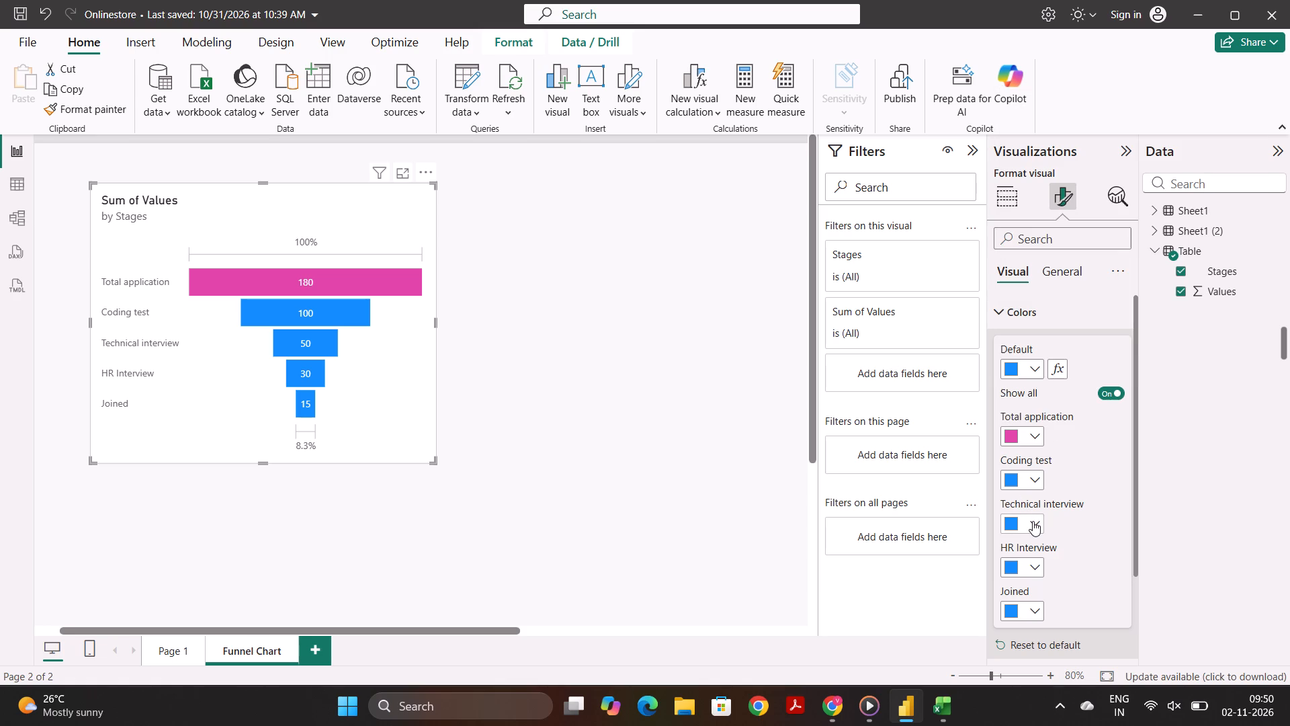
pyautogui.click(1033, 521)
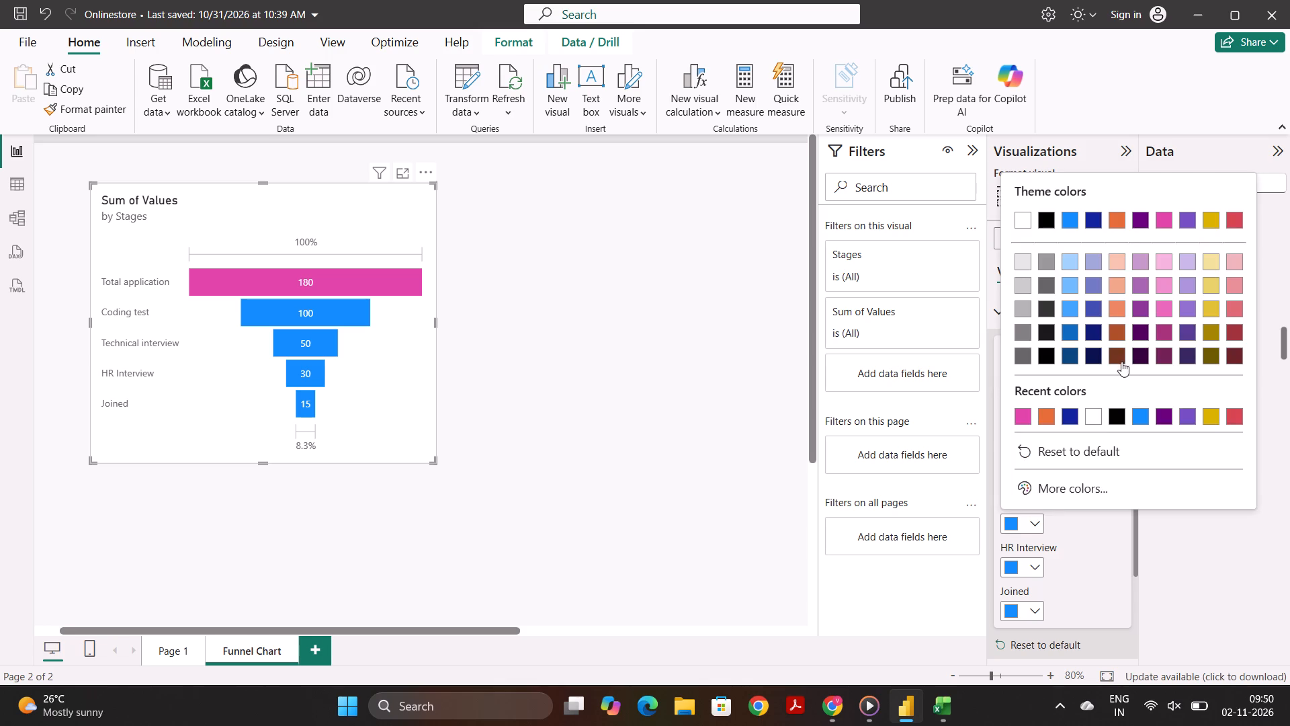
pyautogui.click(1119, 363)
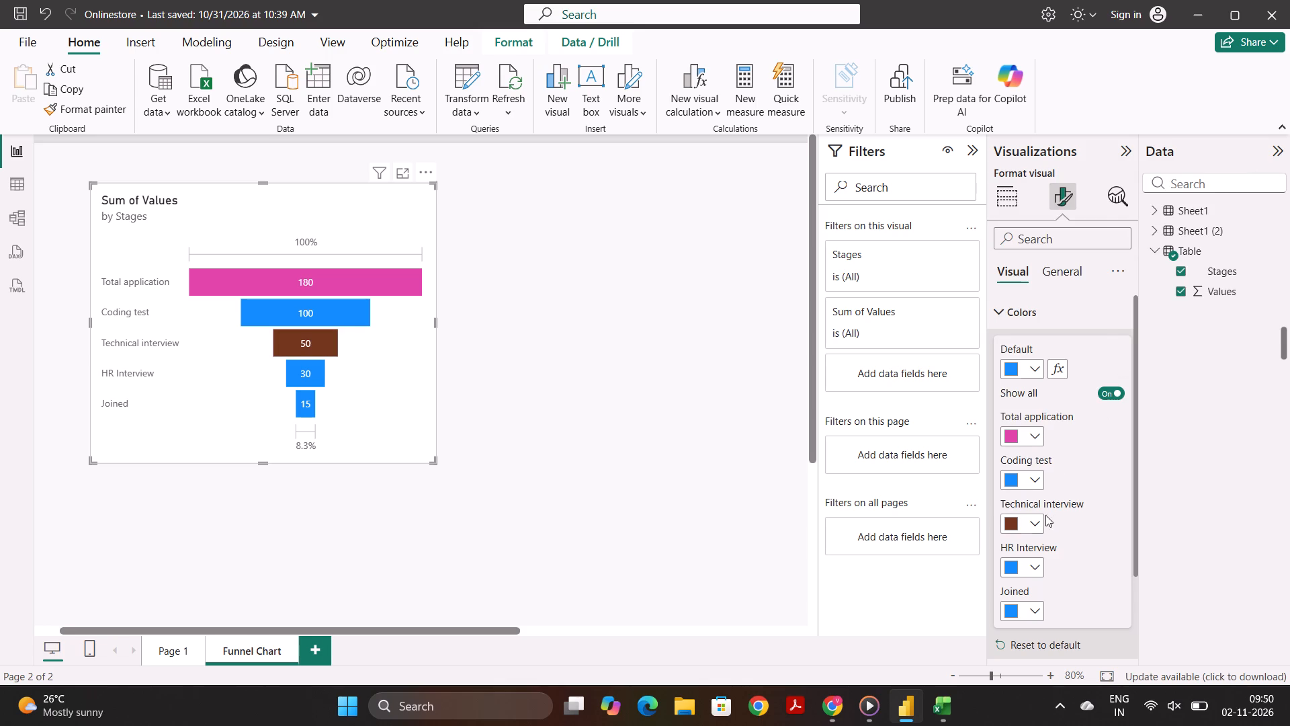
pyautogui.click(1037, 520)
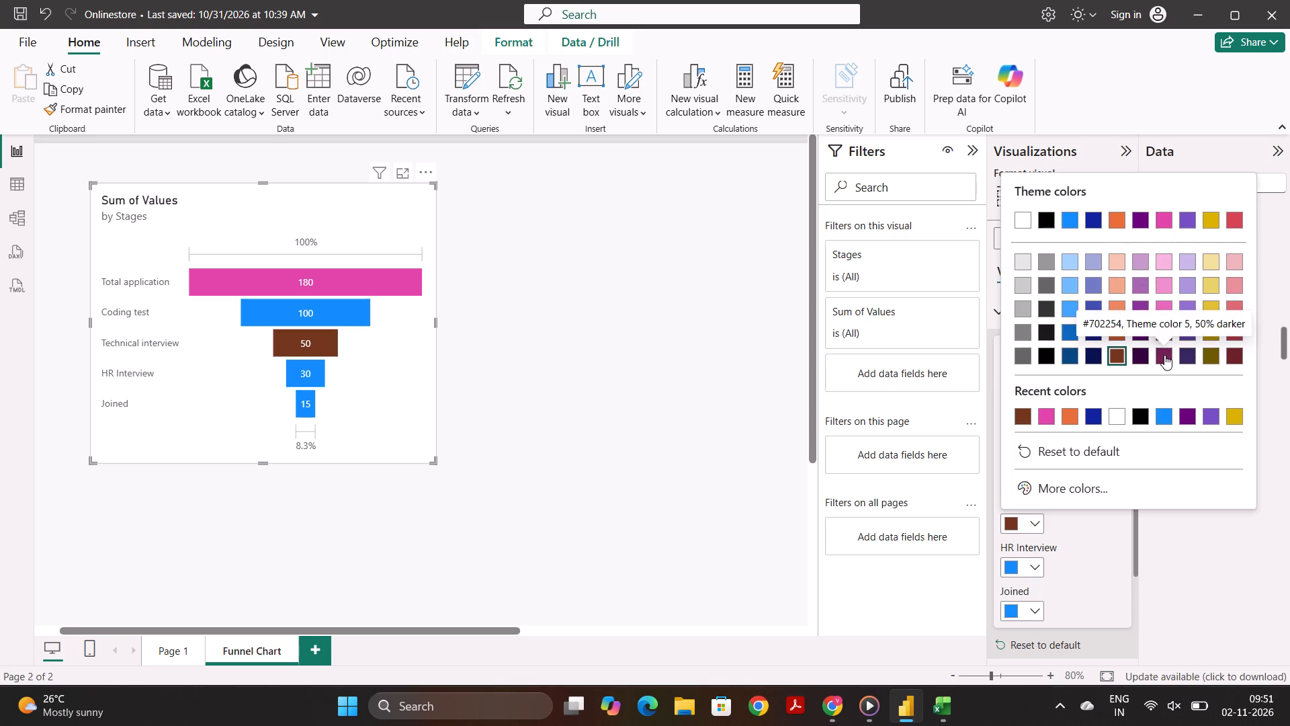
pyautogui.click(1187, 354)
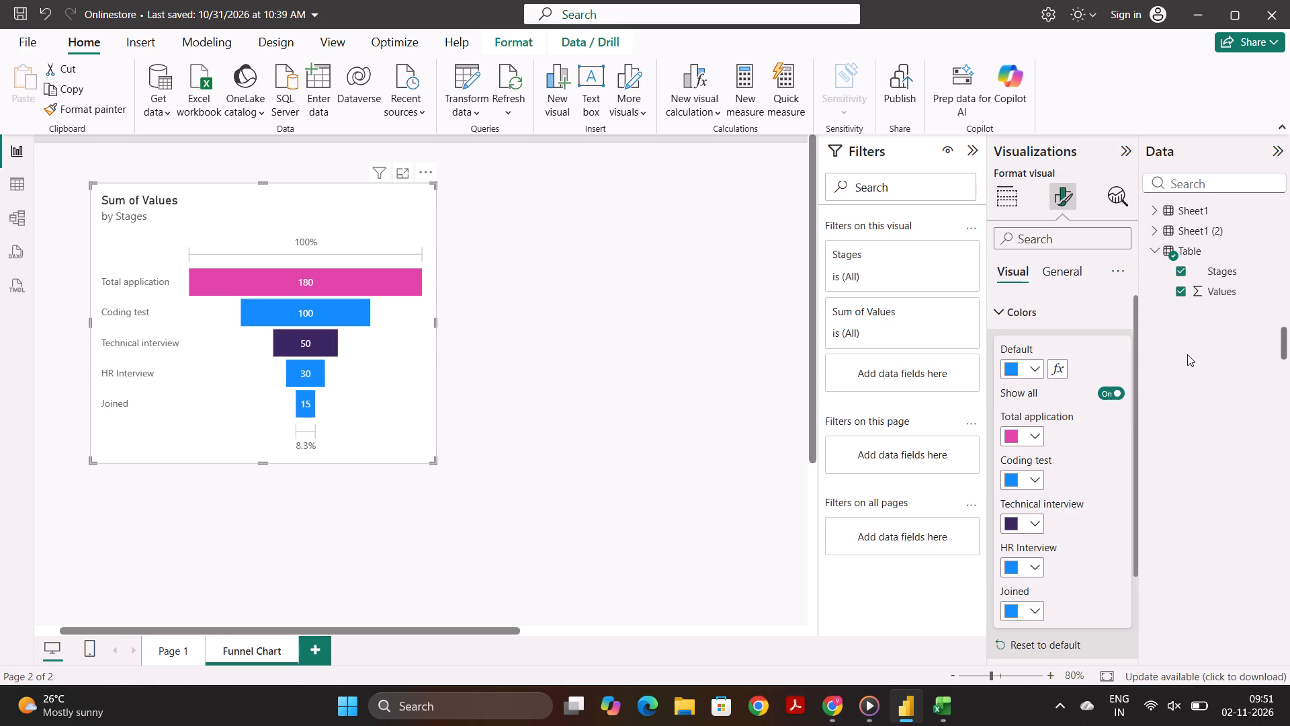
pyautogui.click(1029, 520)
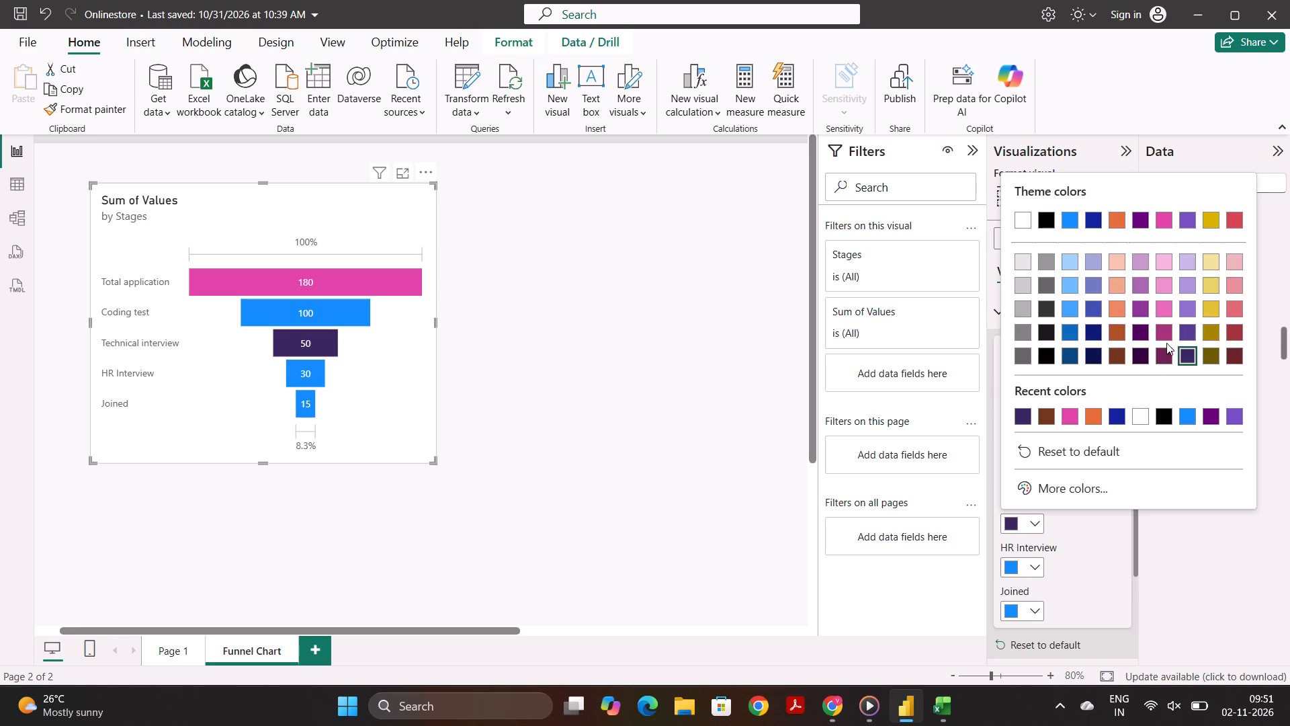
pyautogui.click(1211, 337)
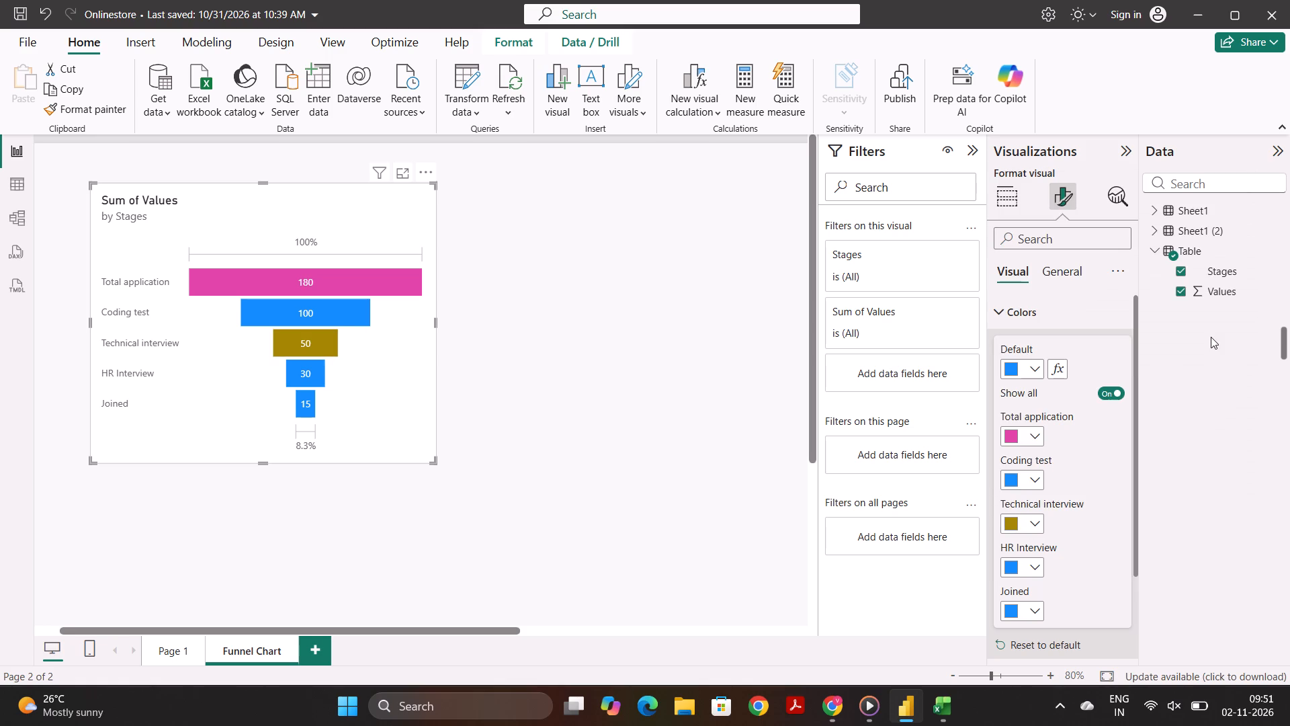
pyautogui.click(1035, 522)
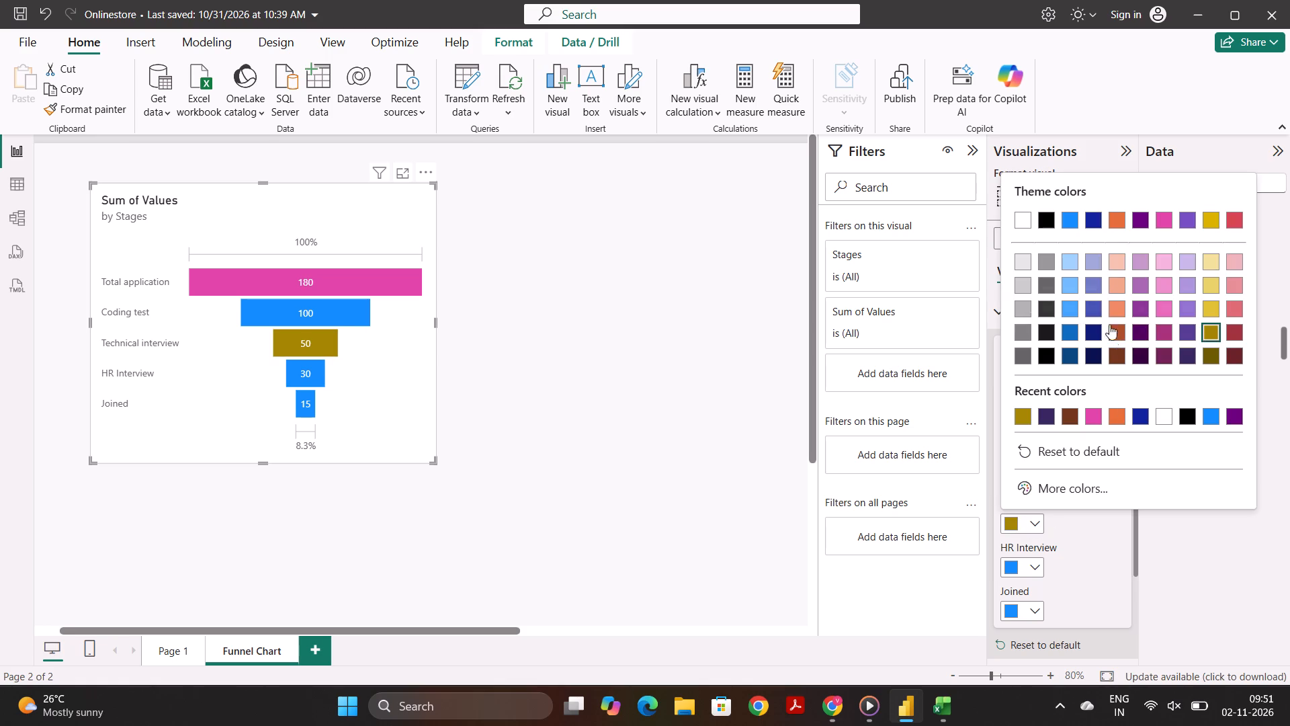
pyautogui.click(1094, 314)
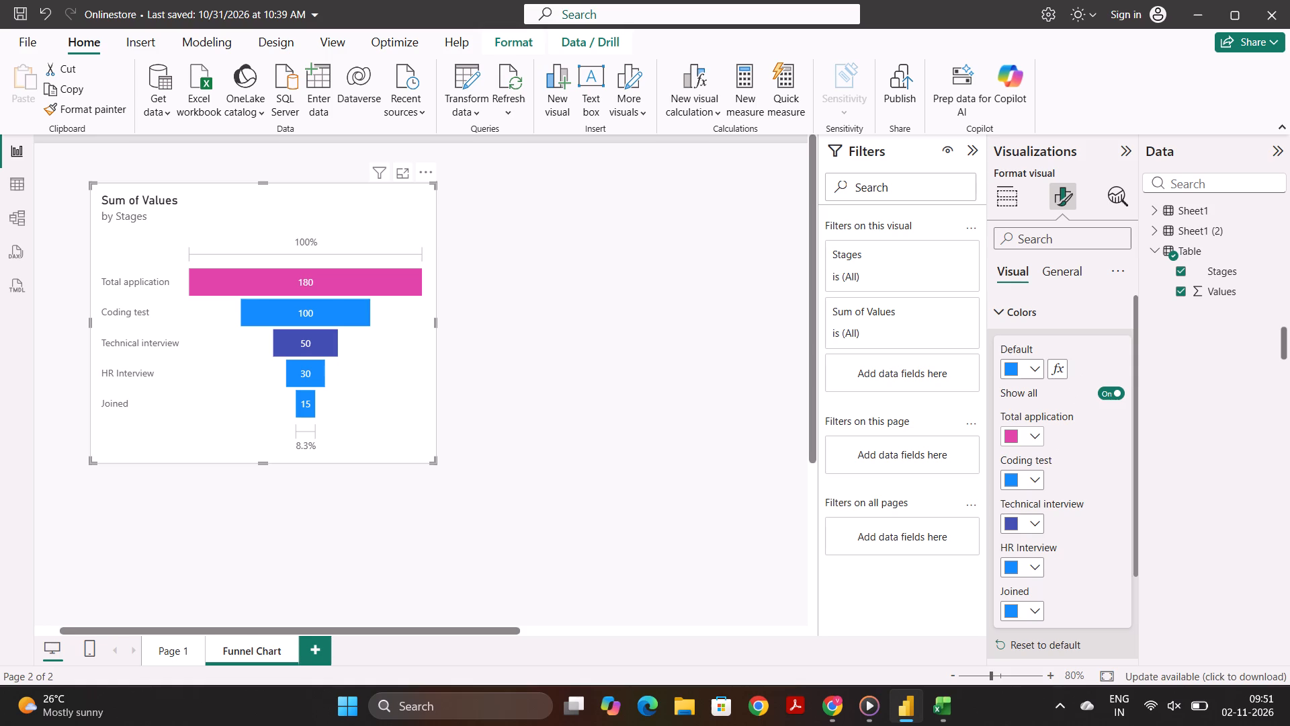
# Color the Technical interview bar with the lighter pink shade of the theme color.
pyautogui.click(1035, 524)
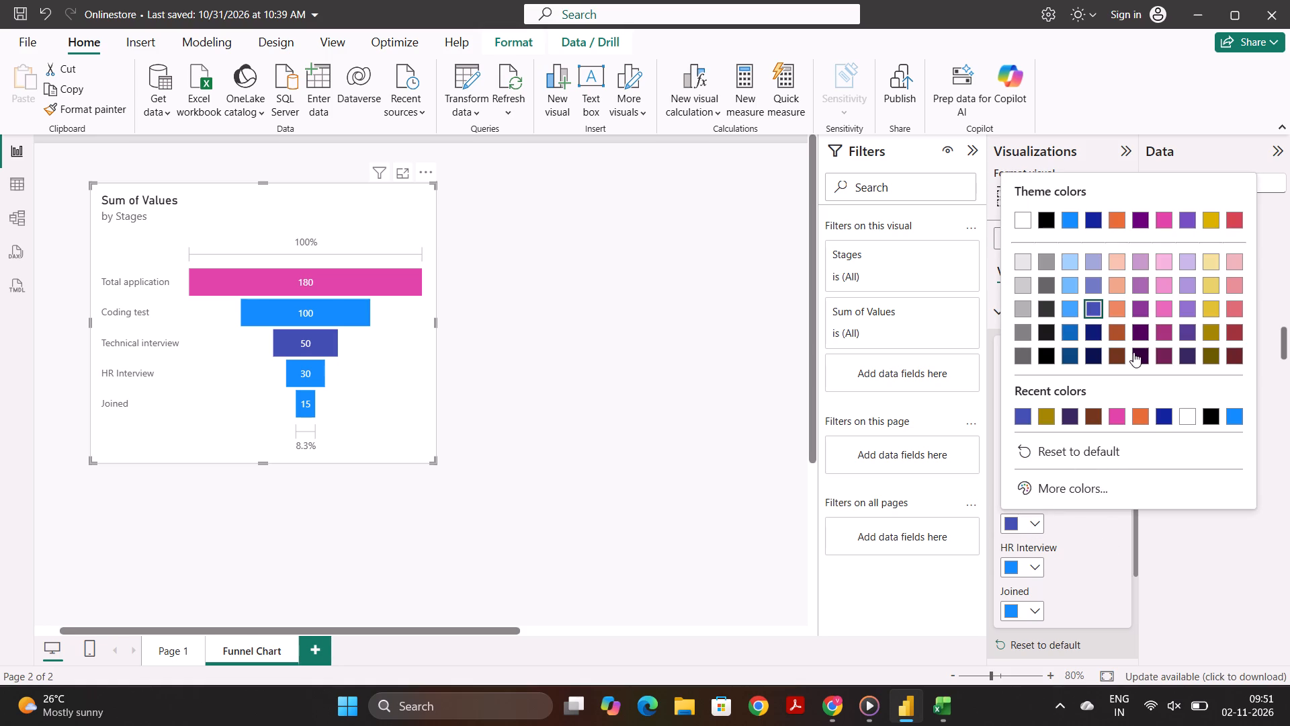
pyautogui.click(1161, 302)
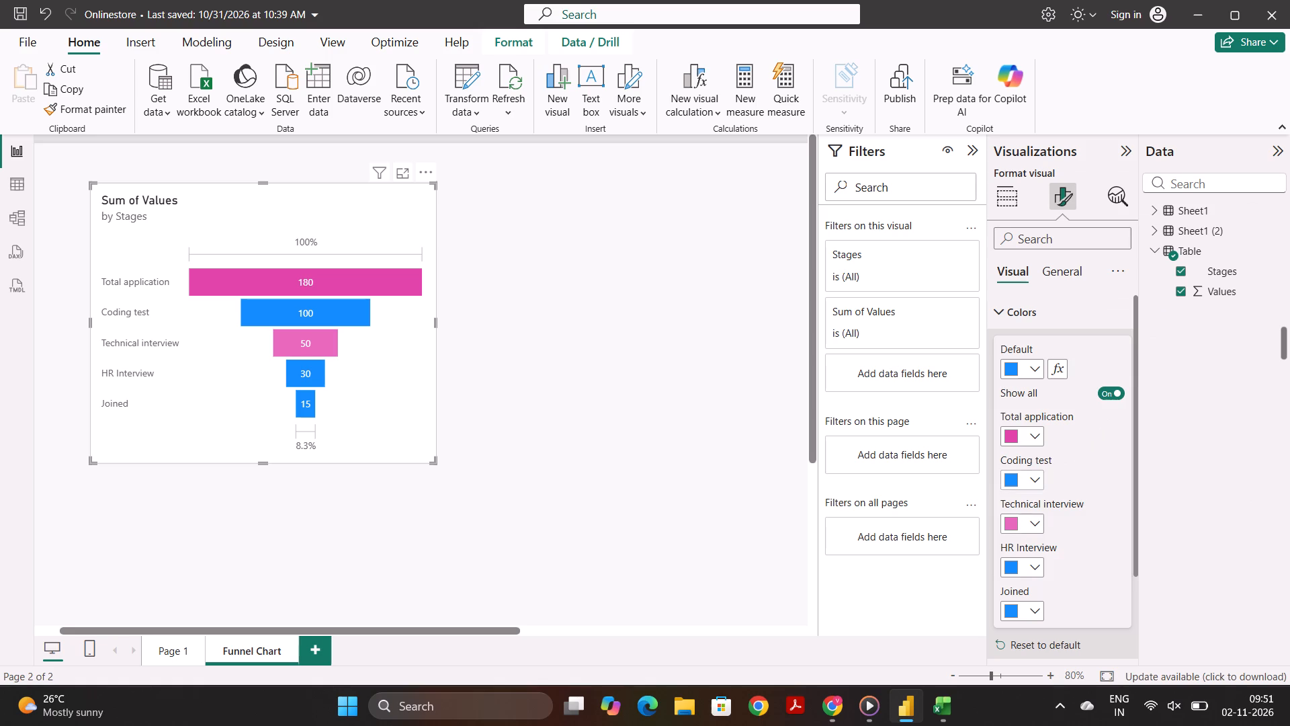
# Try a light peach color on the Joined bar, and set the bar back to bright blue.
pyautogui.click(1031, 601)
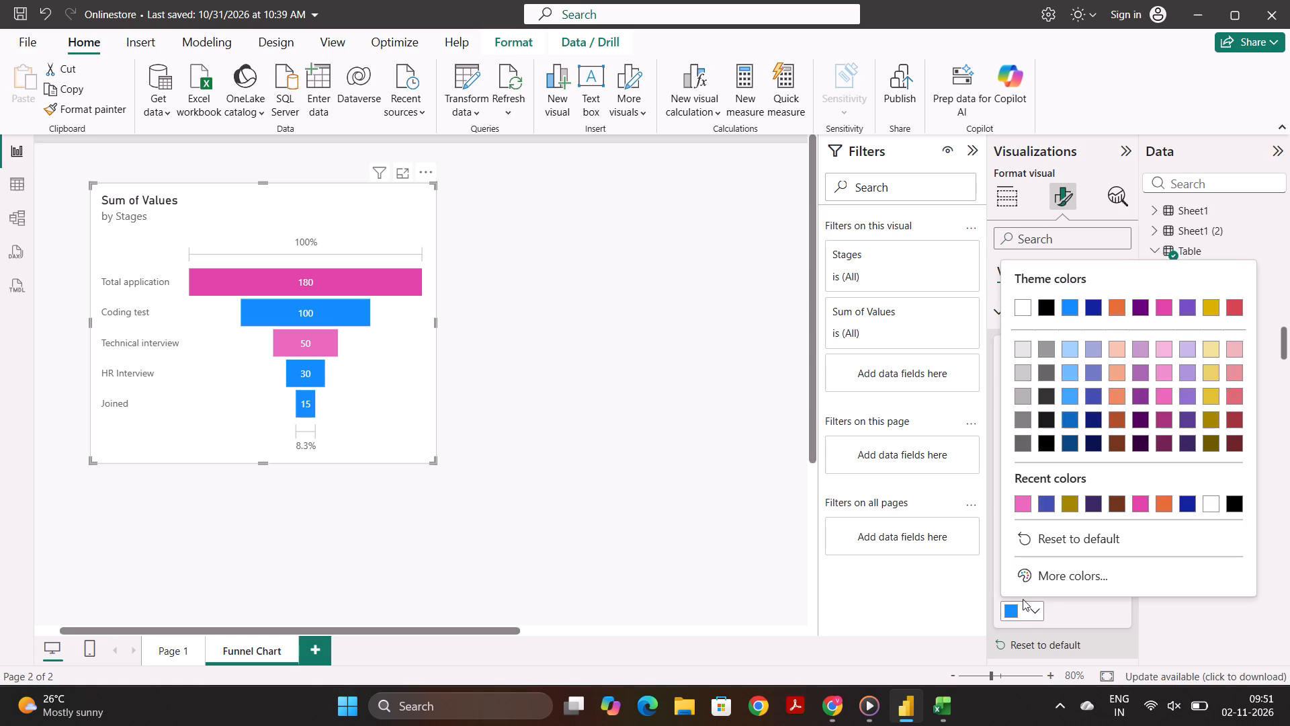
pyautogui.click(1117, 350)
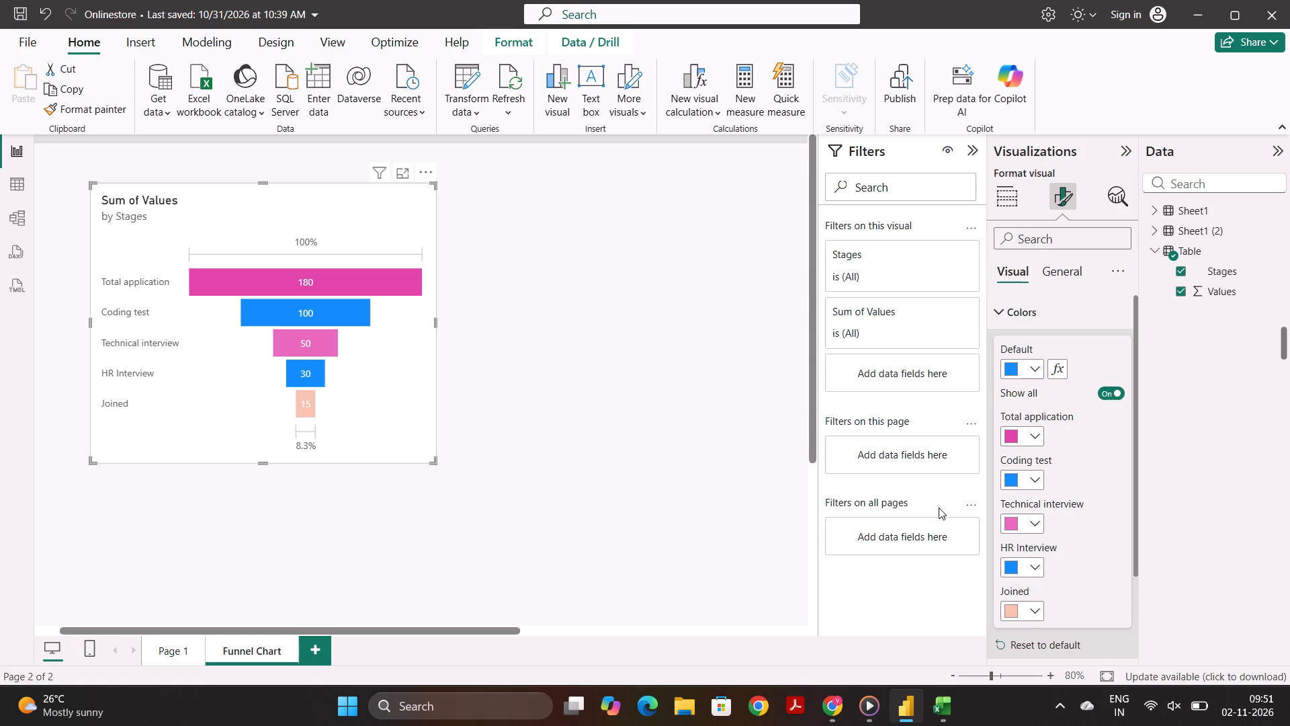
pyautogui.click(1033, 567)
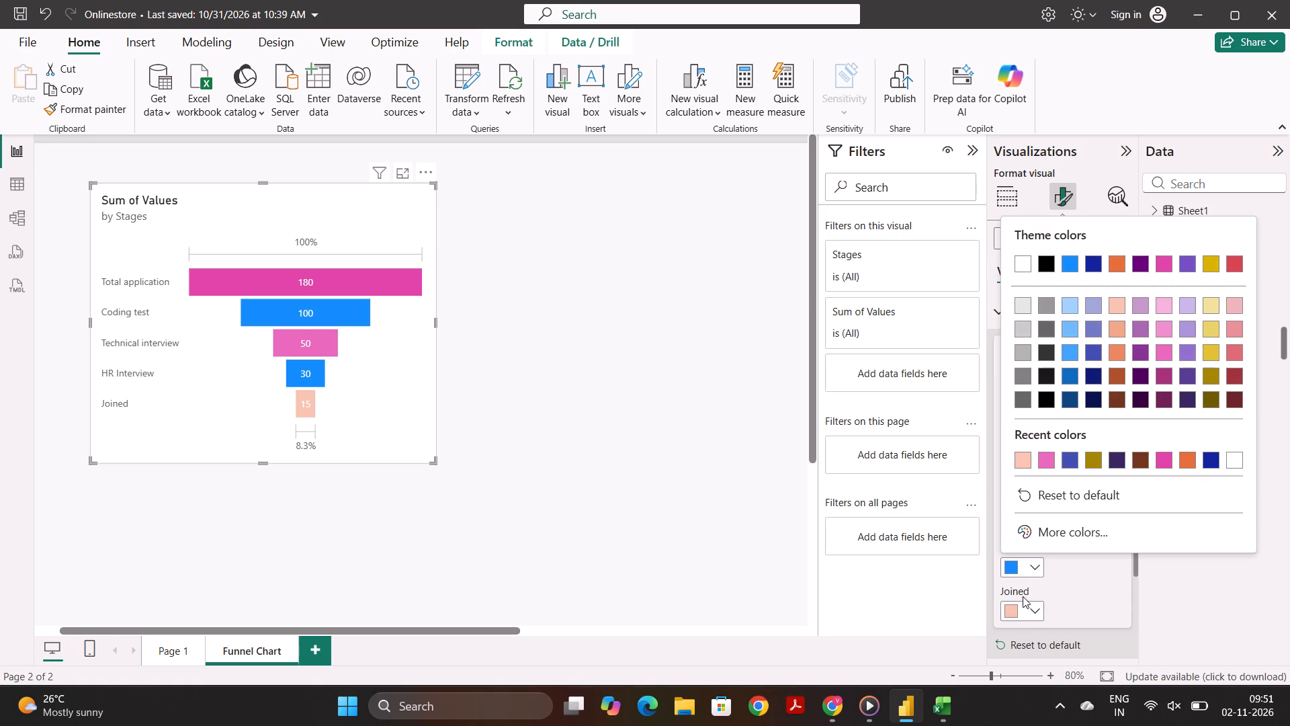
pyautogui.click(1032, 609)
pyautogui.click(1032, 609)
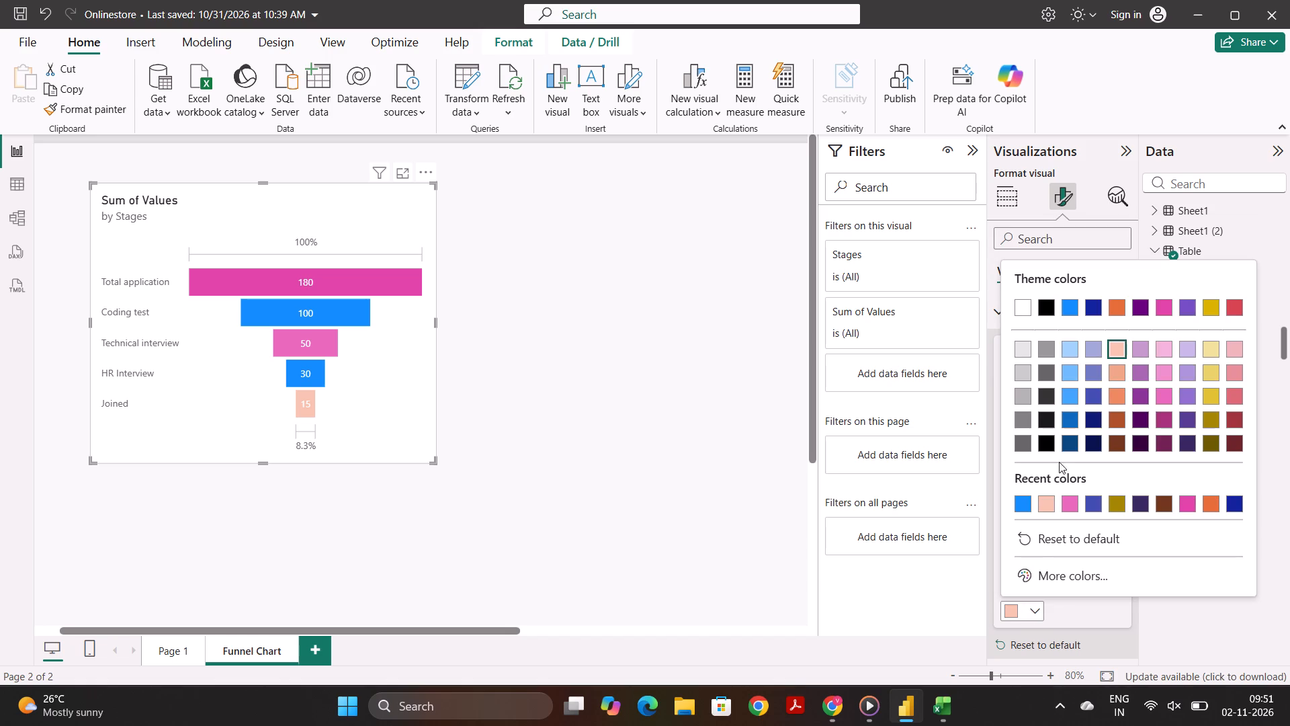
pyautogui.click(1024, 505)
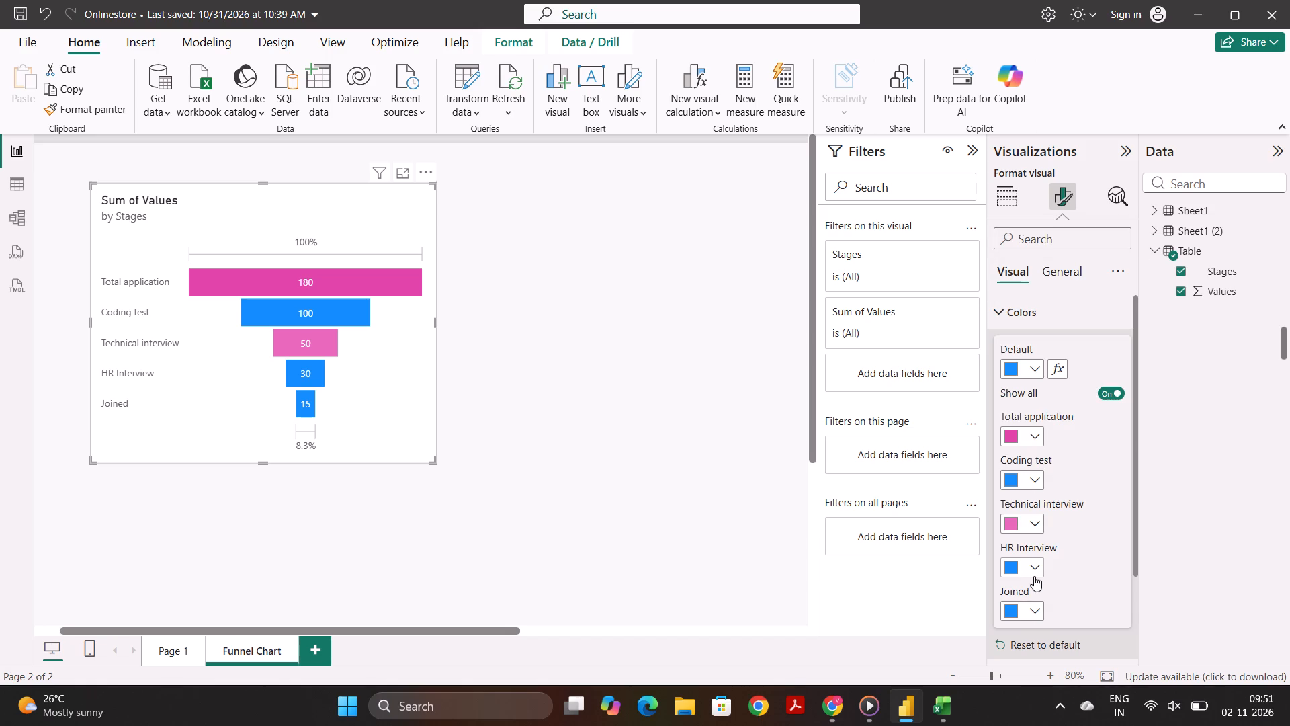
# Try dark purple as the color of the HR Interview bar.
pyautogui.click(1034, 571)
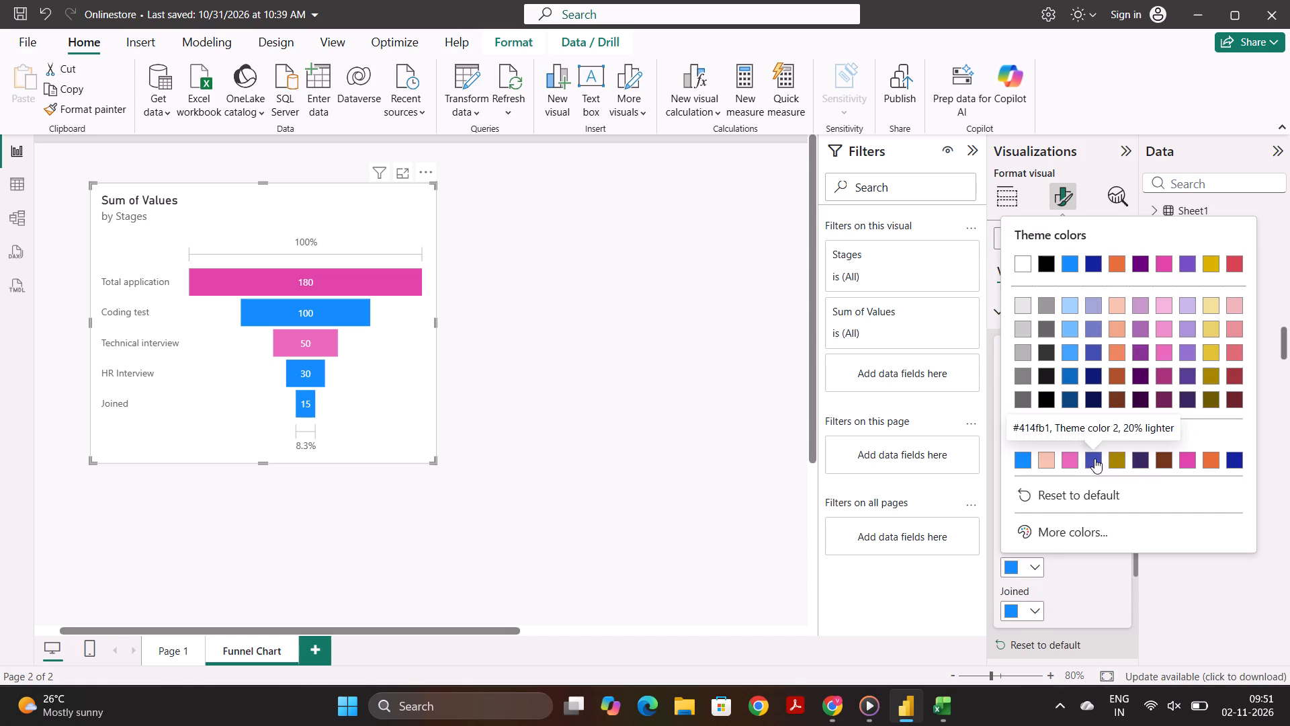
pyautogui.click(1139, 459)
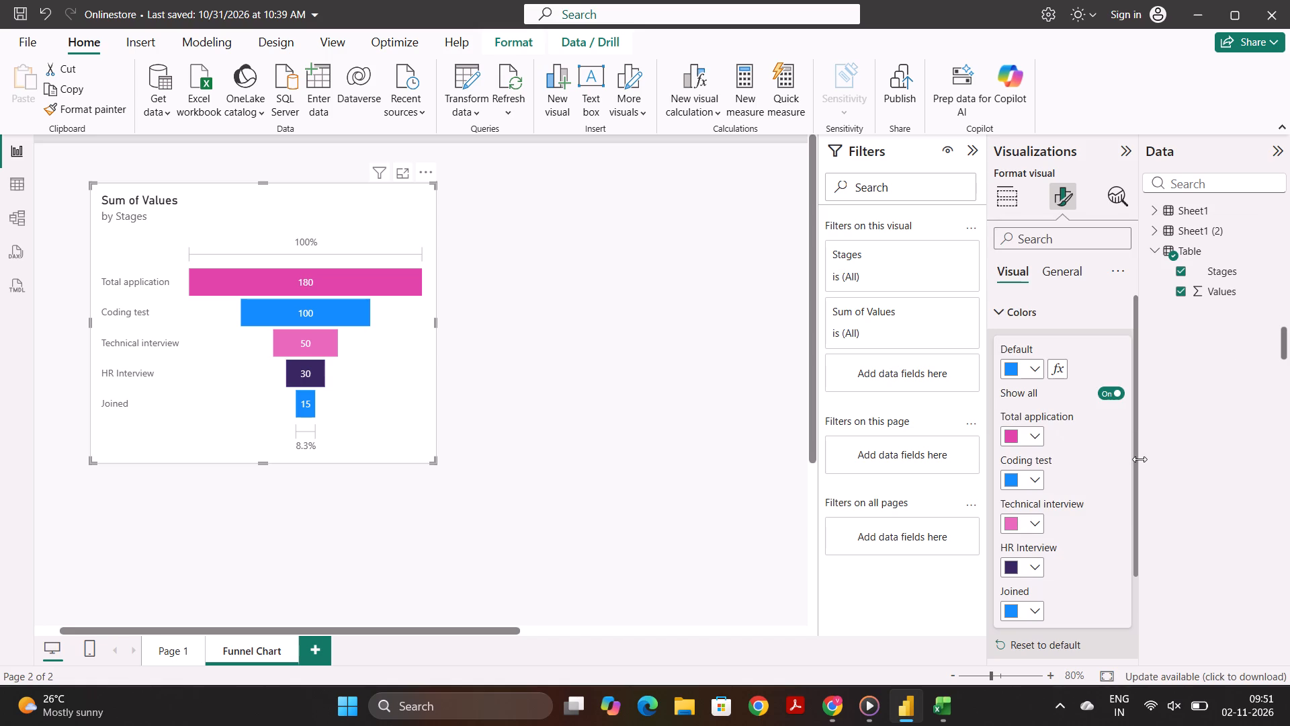
# Color the HR Interview bar with the darker magenta shade of the pink theme color.
pyautogui.click(1039, 563)
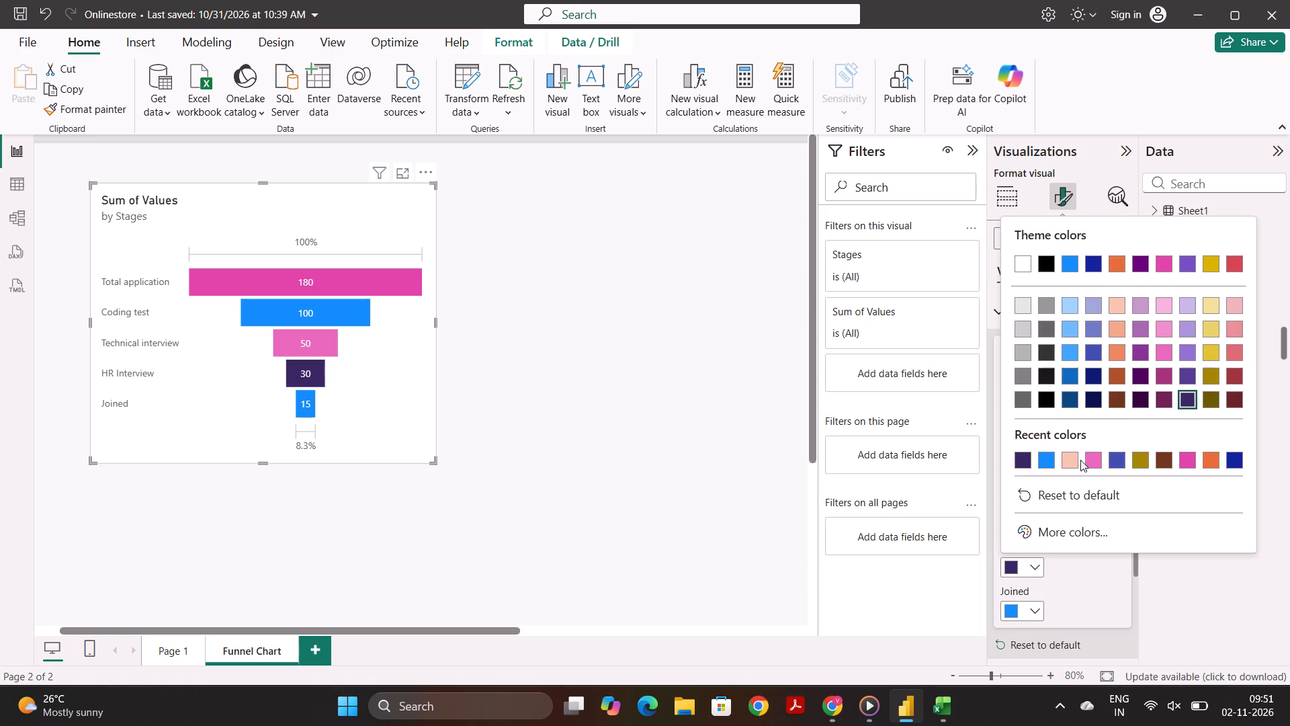
pyautogui.click(1166, 373)
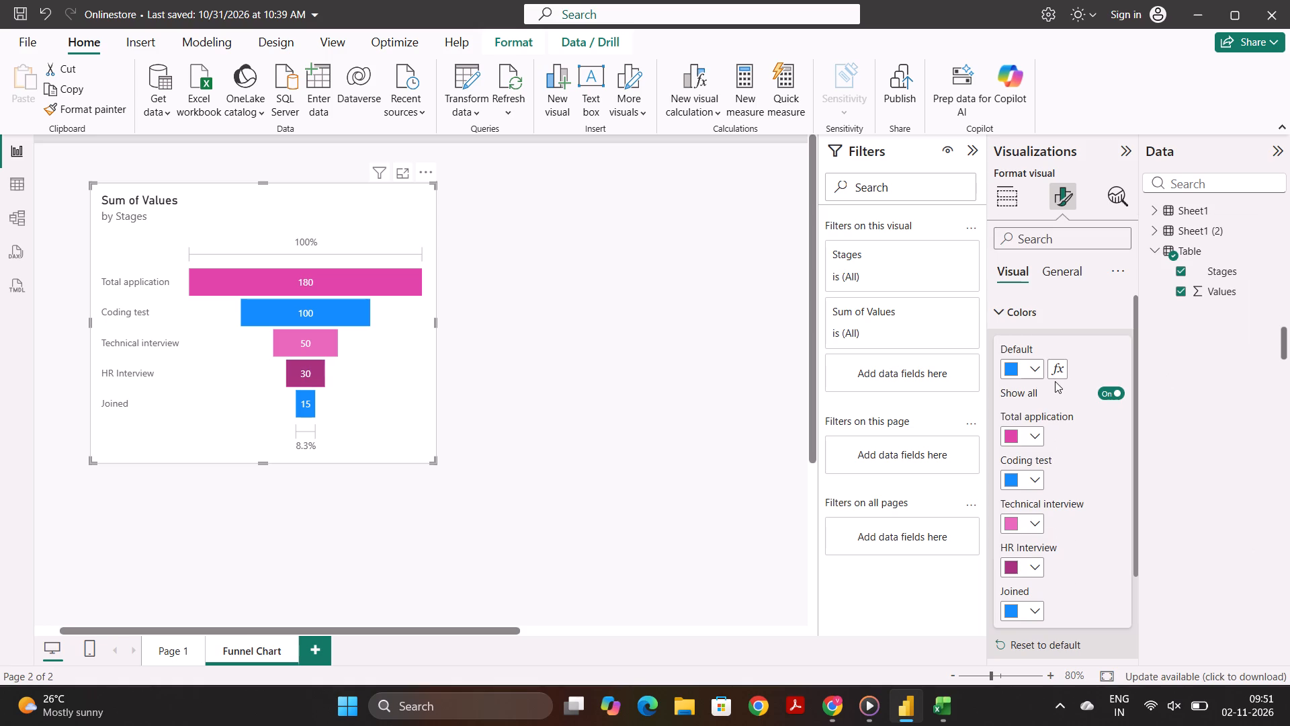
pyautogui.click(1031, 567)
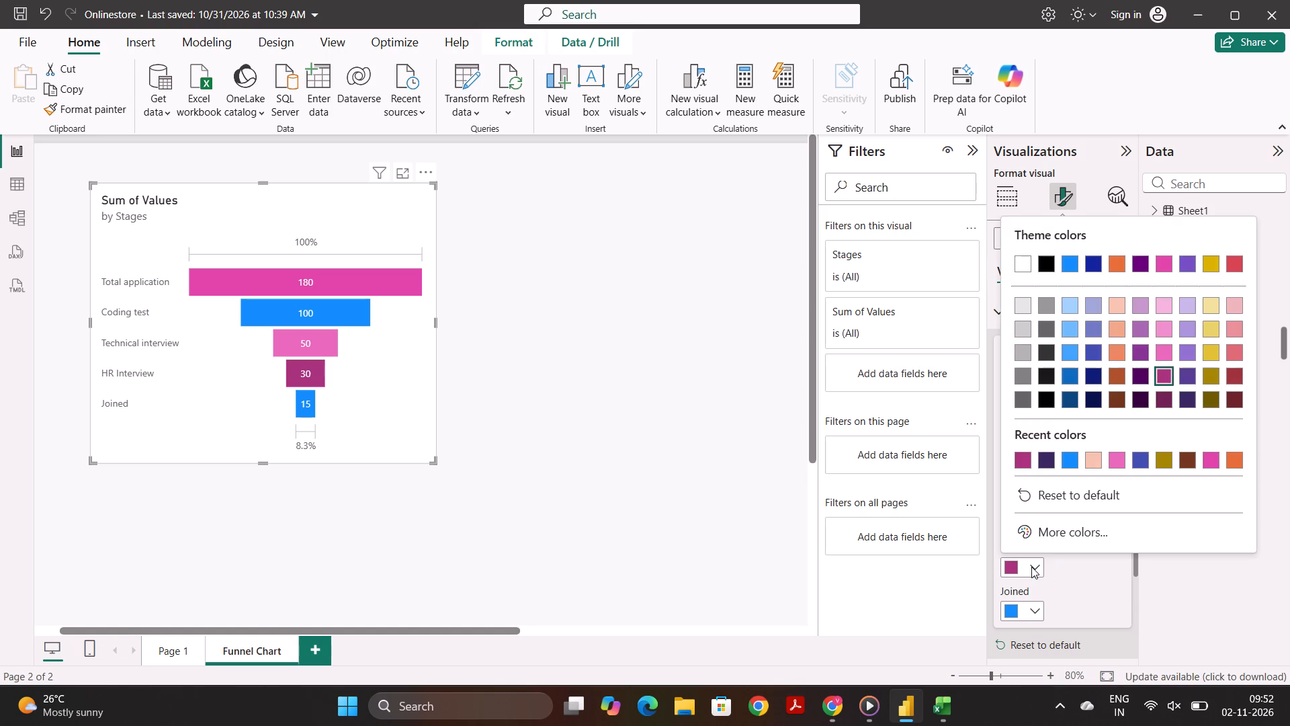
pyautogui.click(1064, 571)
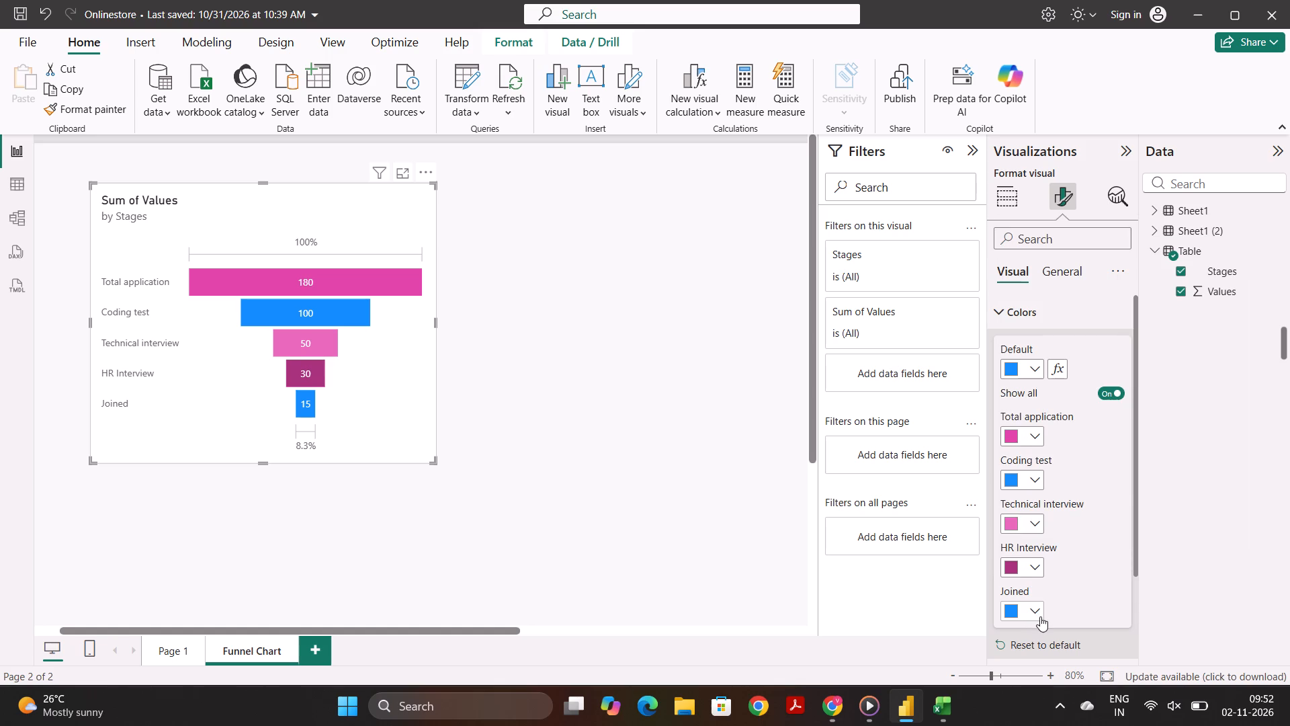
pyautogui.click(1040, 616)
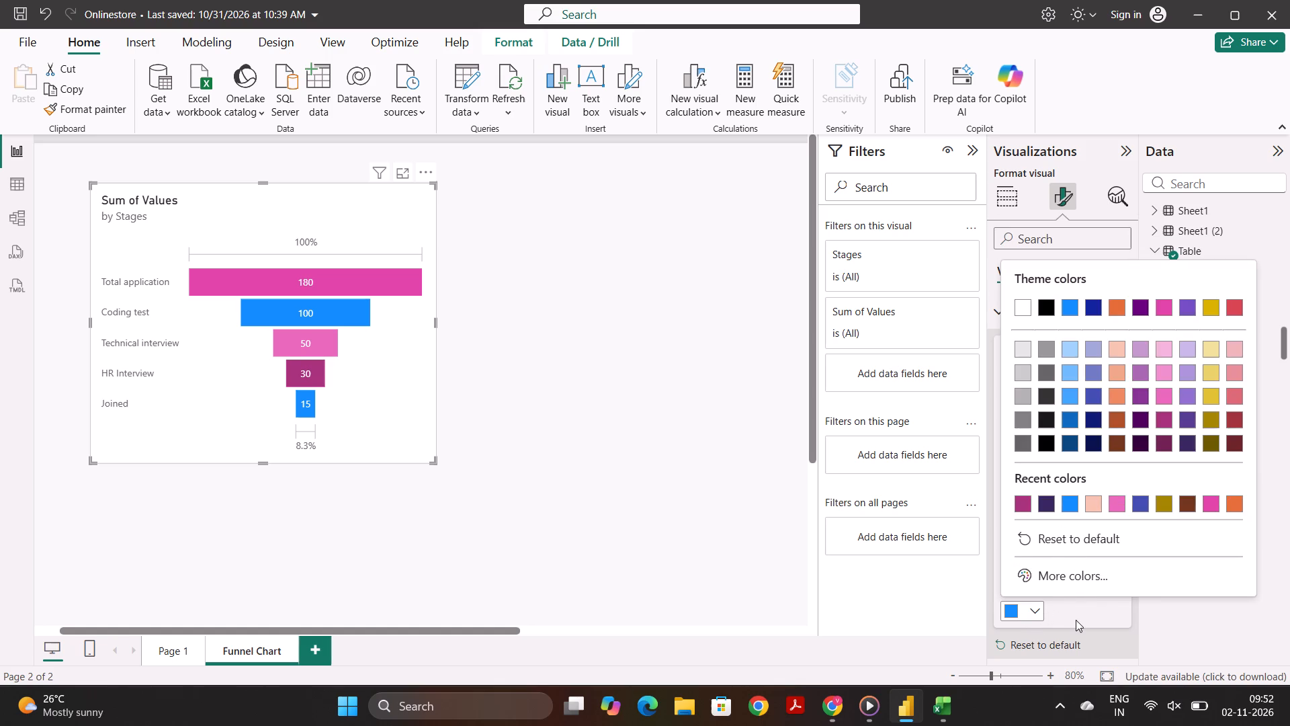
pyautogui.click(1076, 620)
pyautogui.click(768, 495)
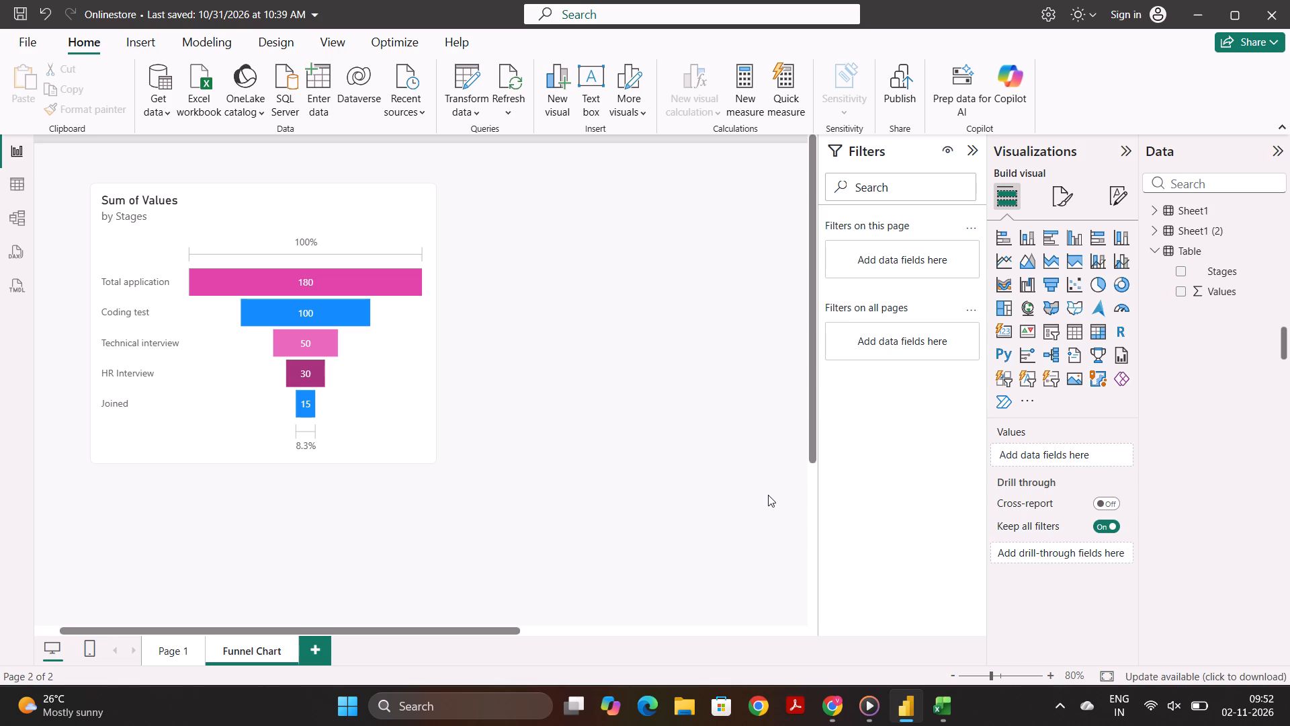
# Reduce the funnel chart's height slightly by bringing its top edge down and its bottom edge up.
pyautogui.click(304, 295)
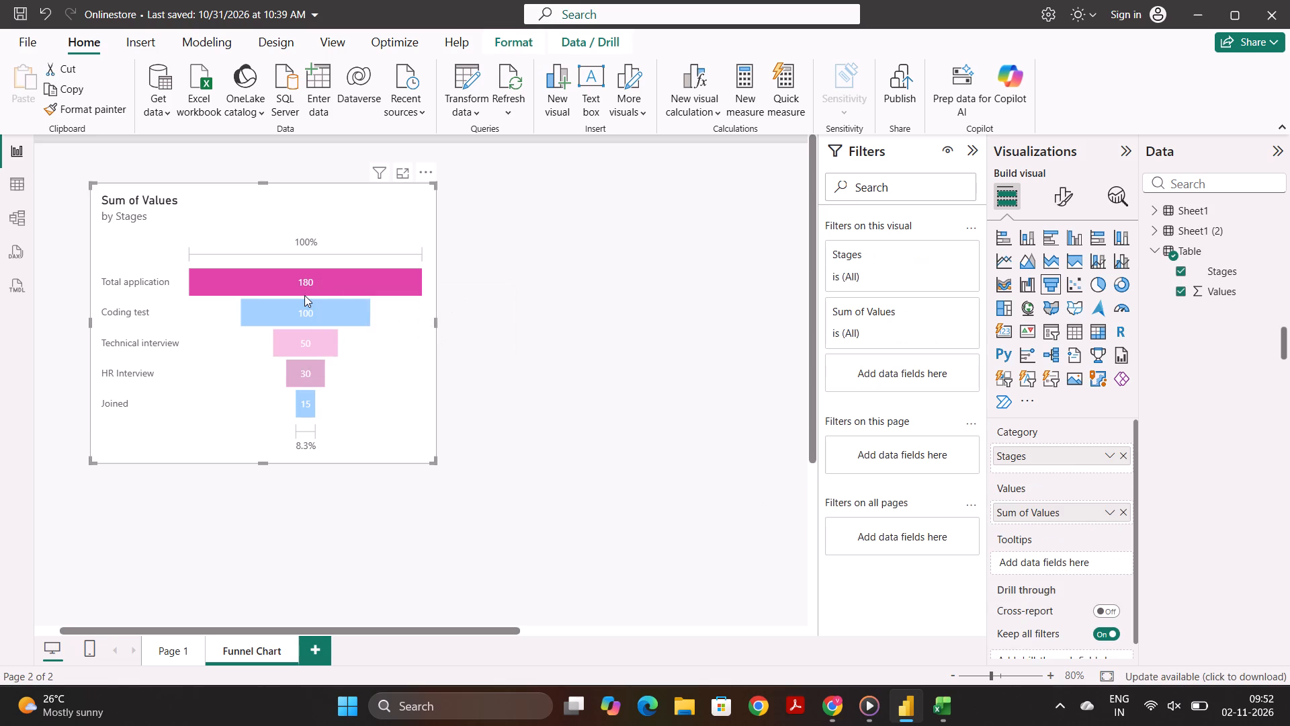
pyautogui.click(363, 348)
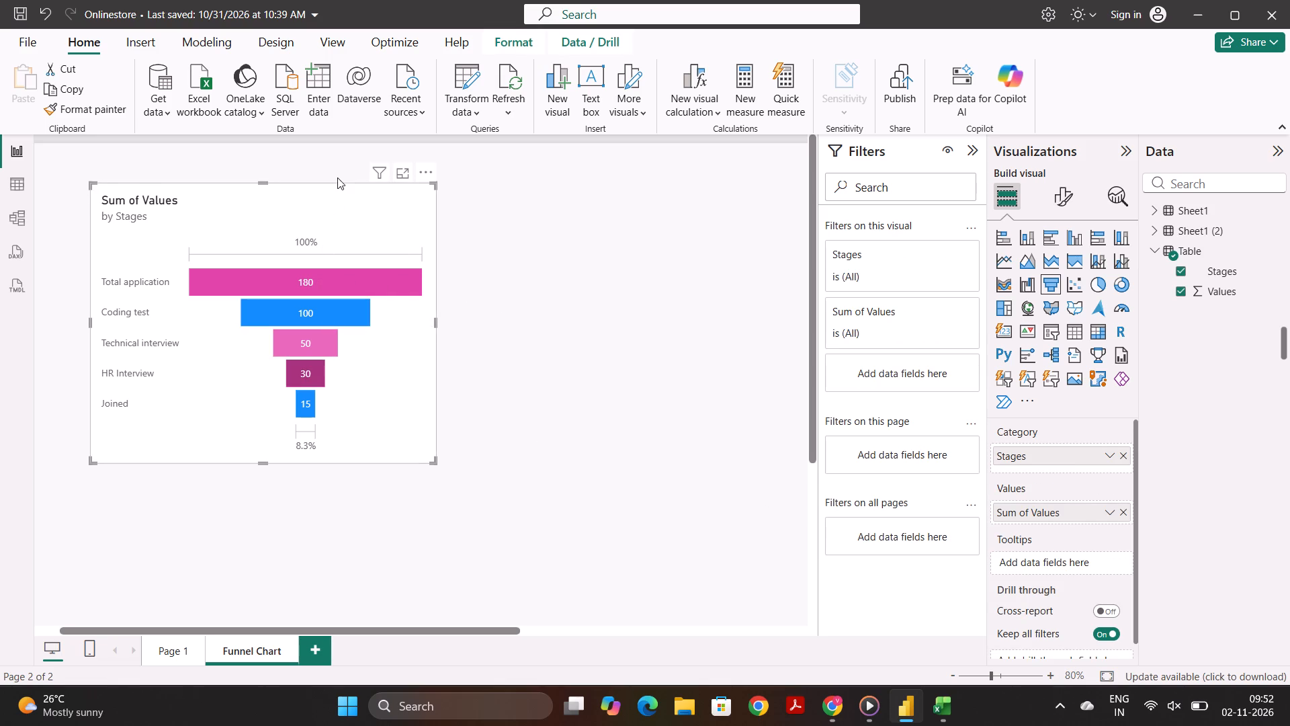
pyautogui.click(339, 198)
pyautogui.moveTo(263, 182); pyautogui.dragTo(263, 201)
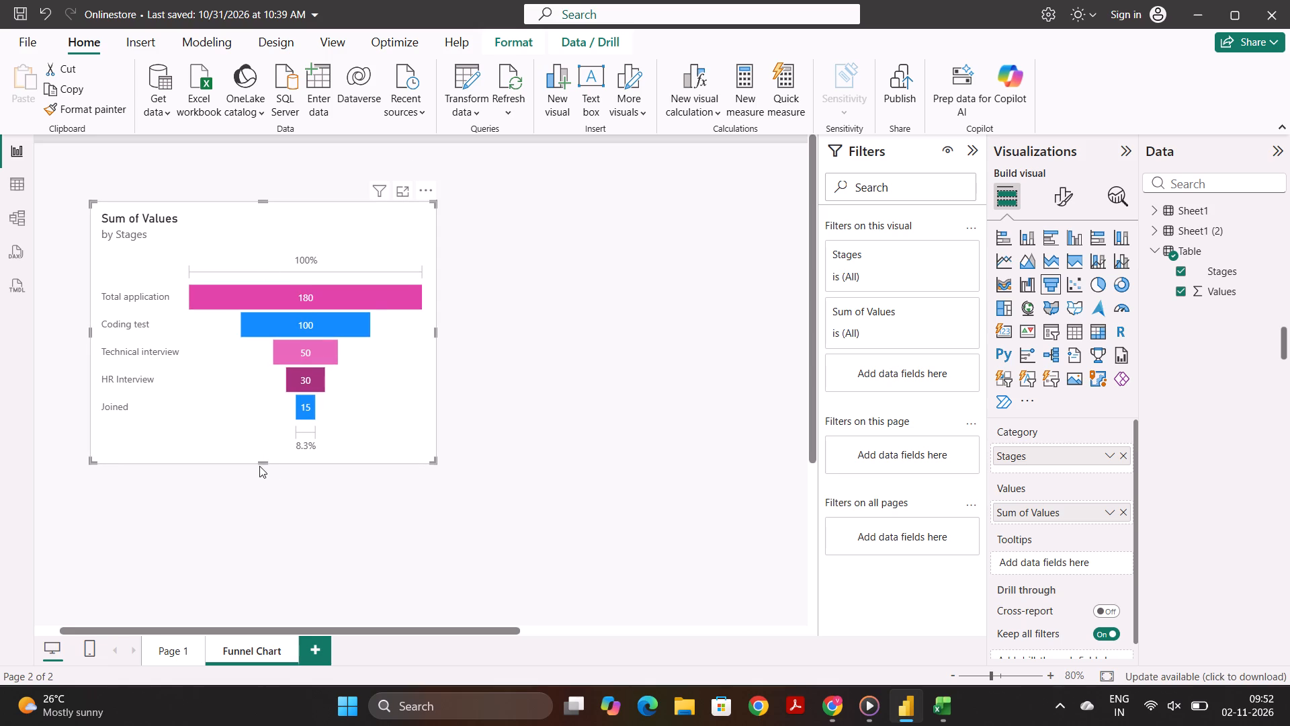
pyautogui.moveTo(260, 464); pyautogui.dragTo(259, 442)
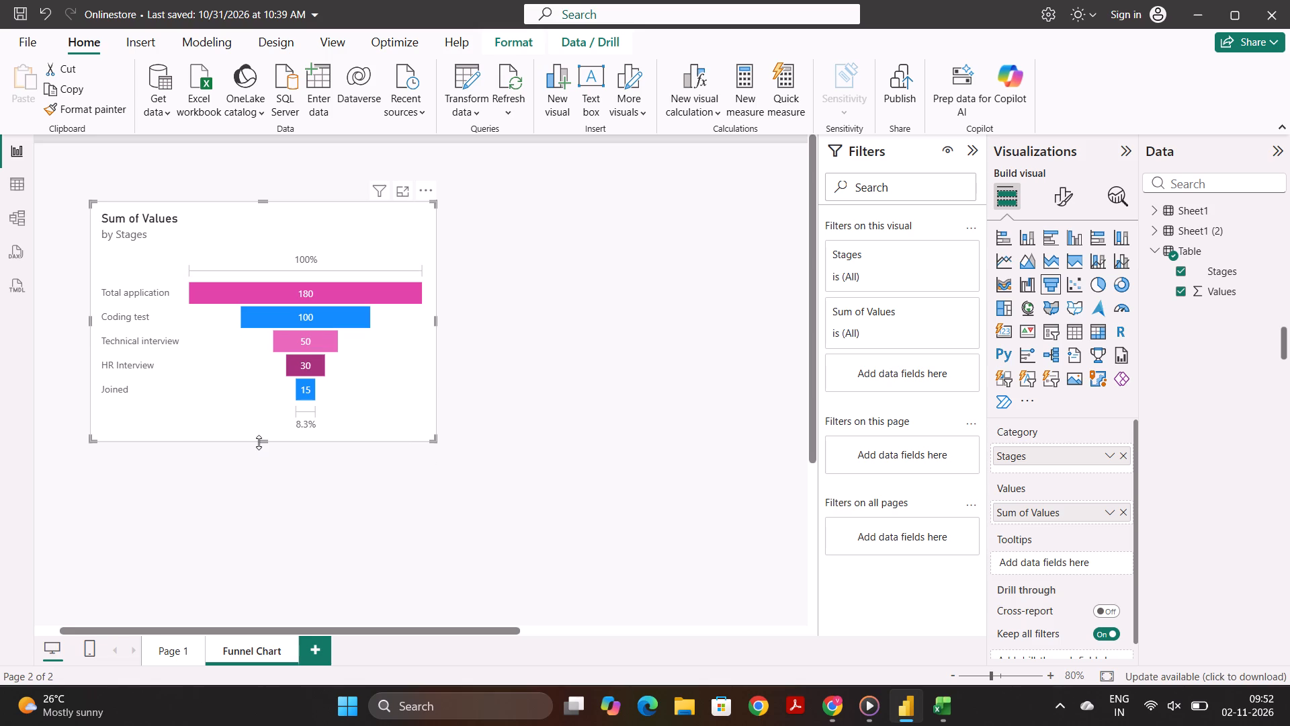
pyautogui.click(259, 442)
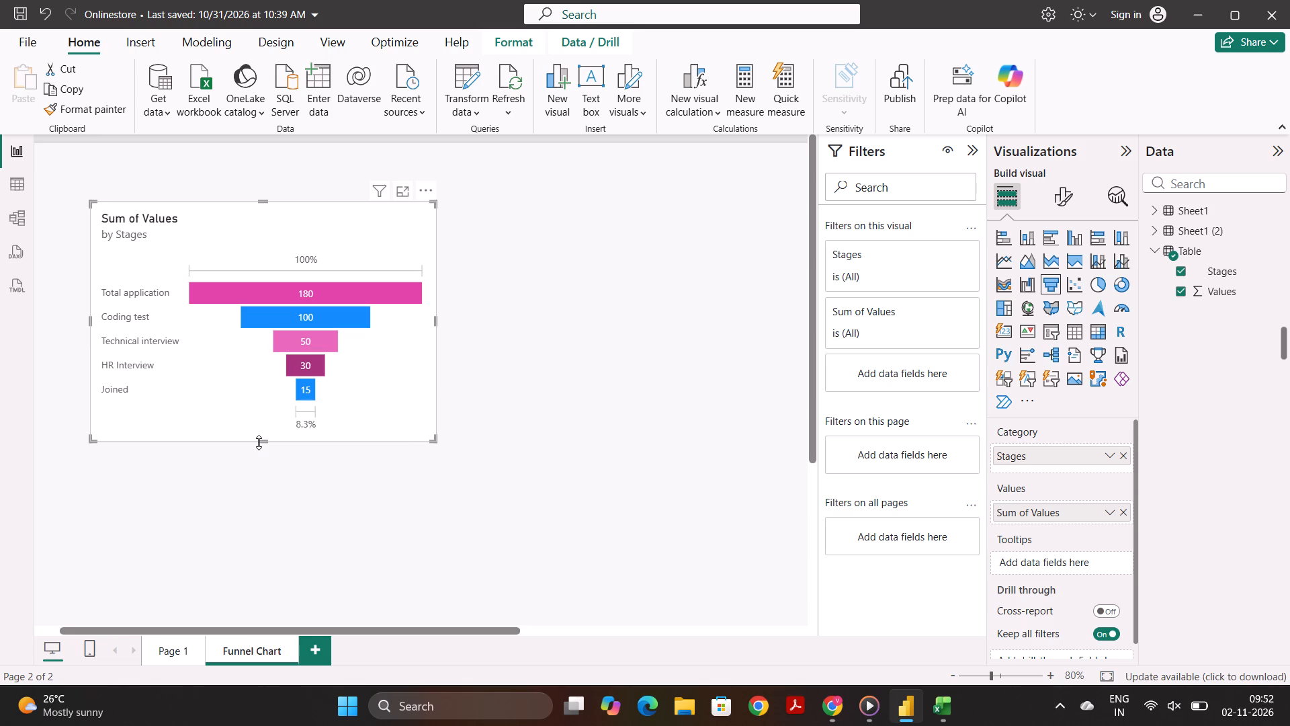
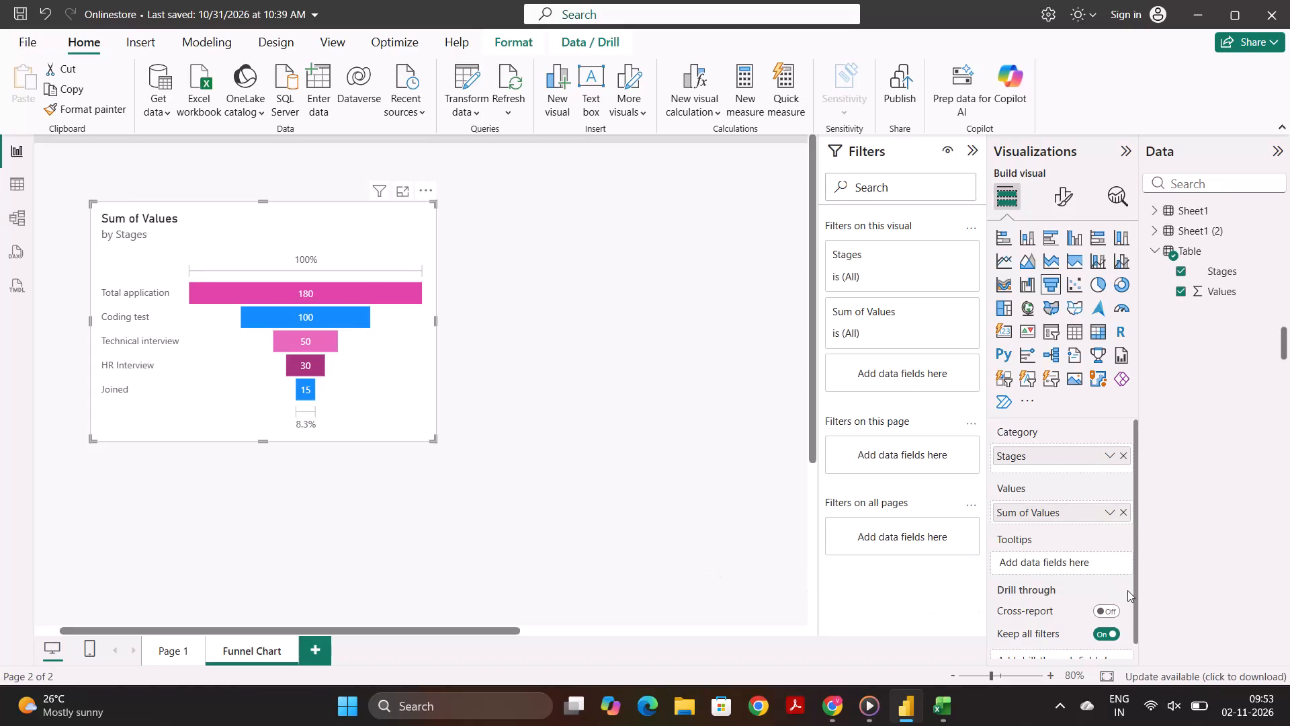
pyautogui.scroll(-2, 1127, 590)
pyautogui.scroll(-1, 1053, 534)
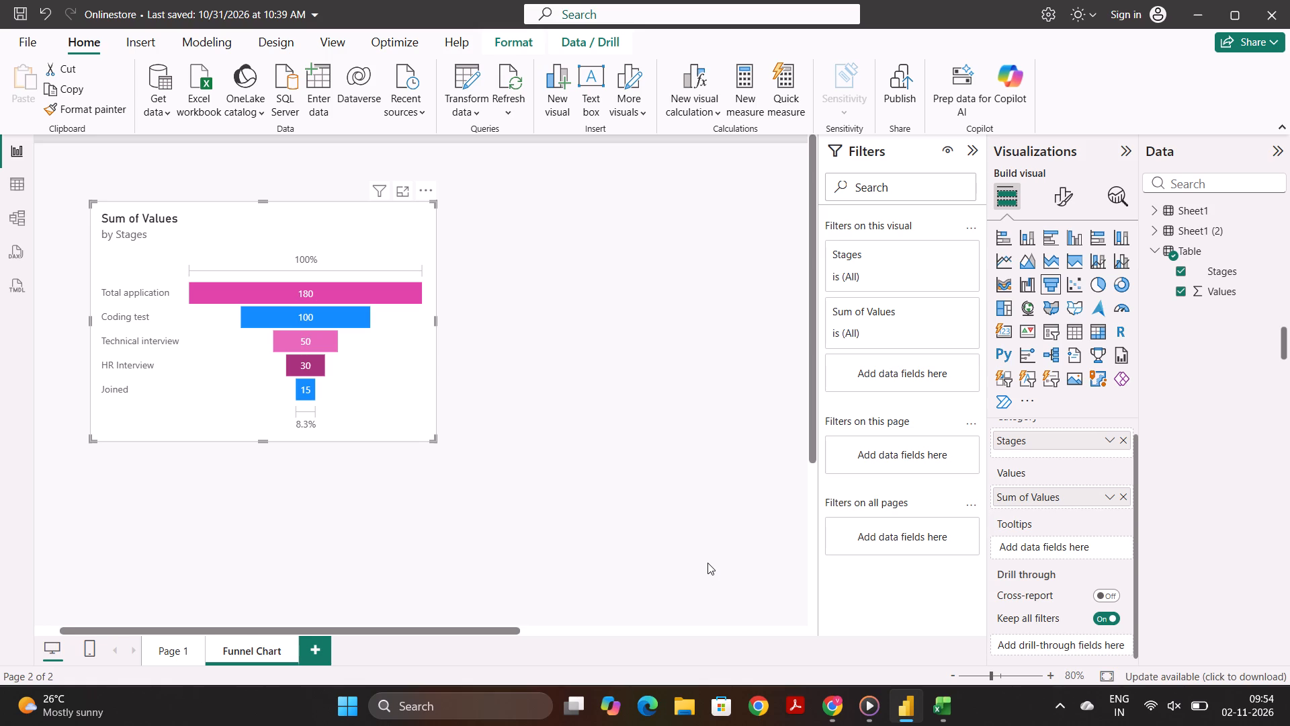
# Save the Onlinestore report with the formatted funnel chart.
pyautogui.hotkey('ctrl', 's')
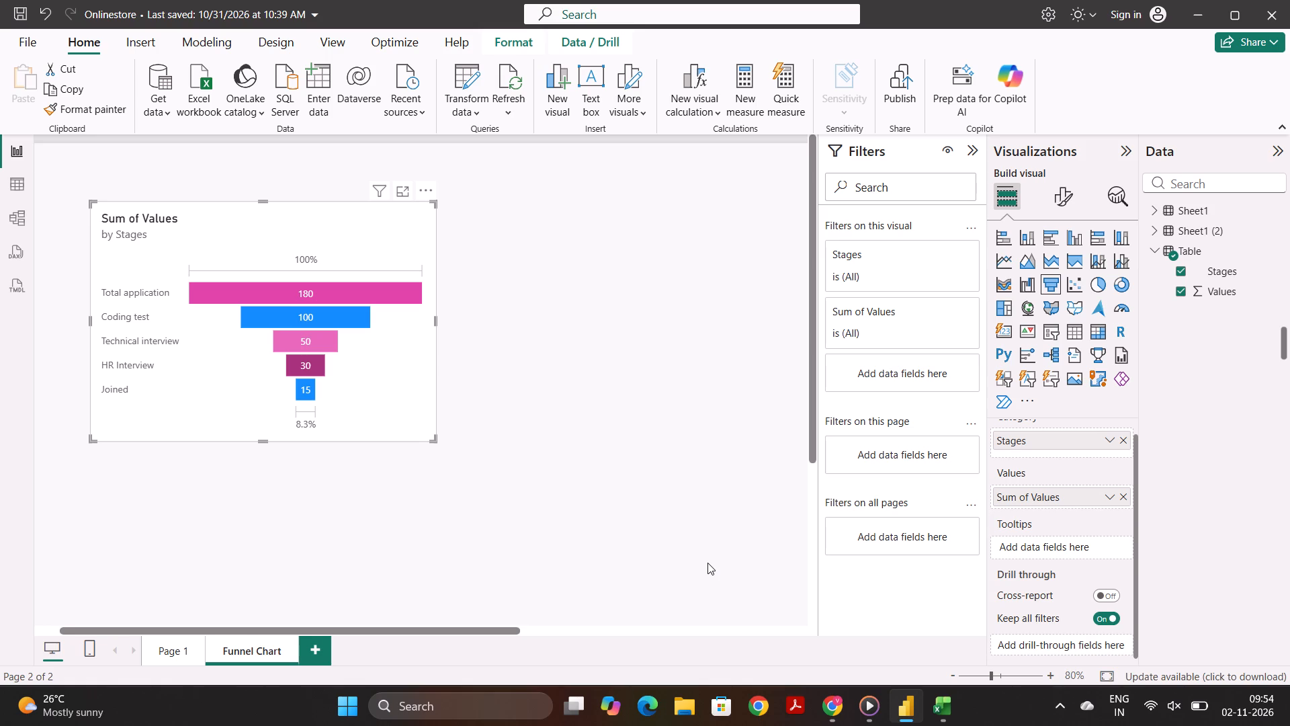
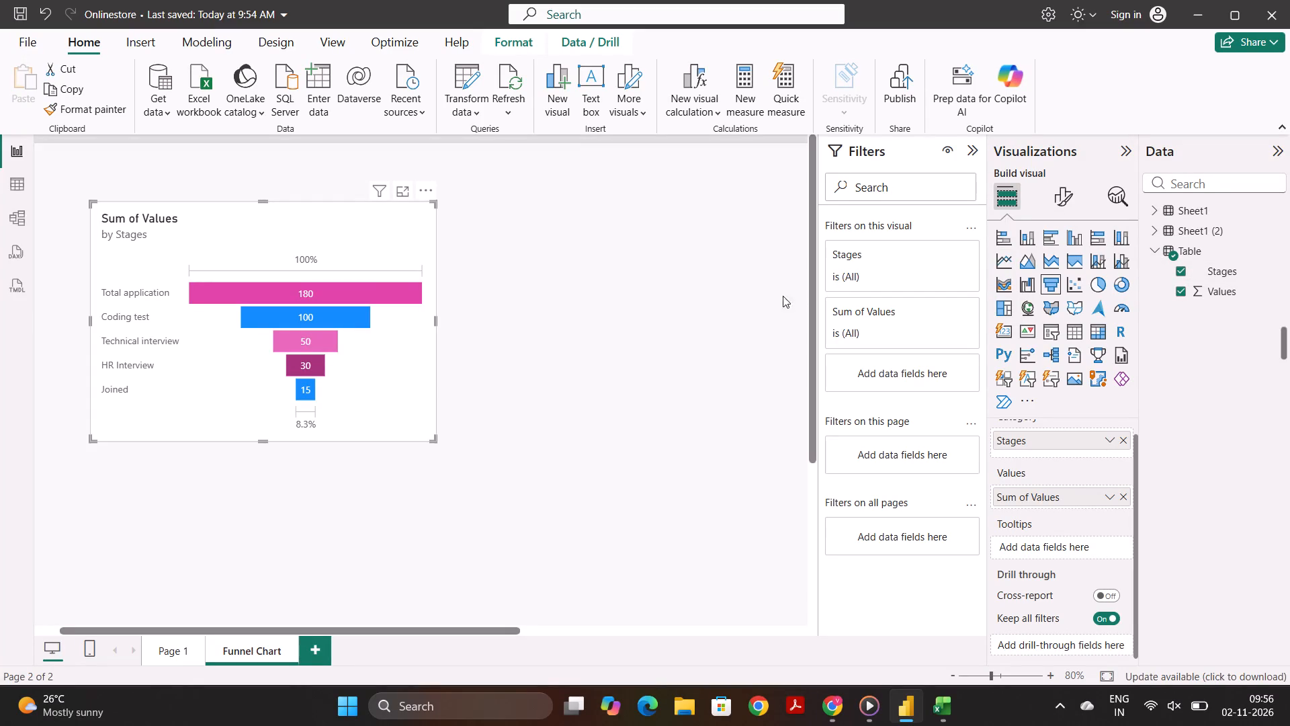
# Add a new report page and insert an empty treemap visual on it.
pyautogui.click(544, 338)
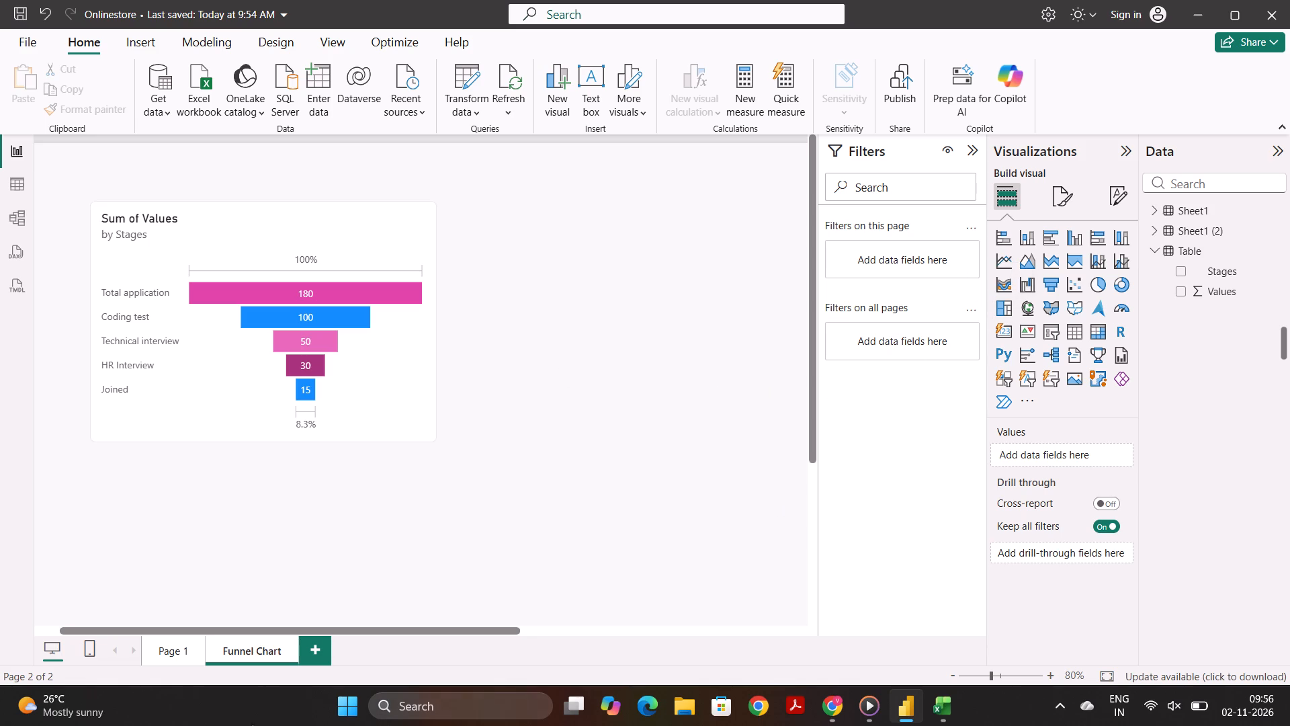
pyautogui.click(309, 642)
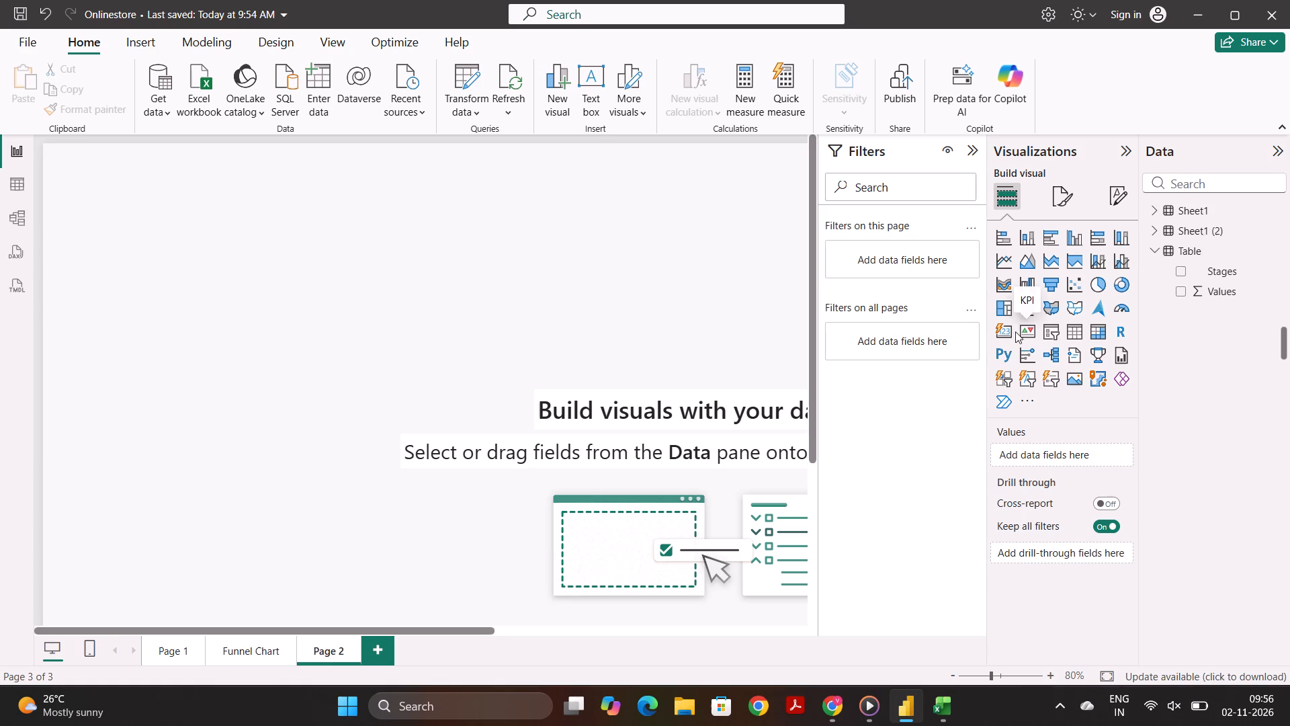
pyautogui.click(1004, 311)
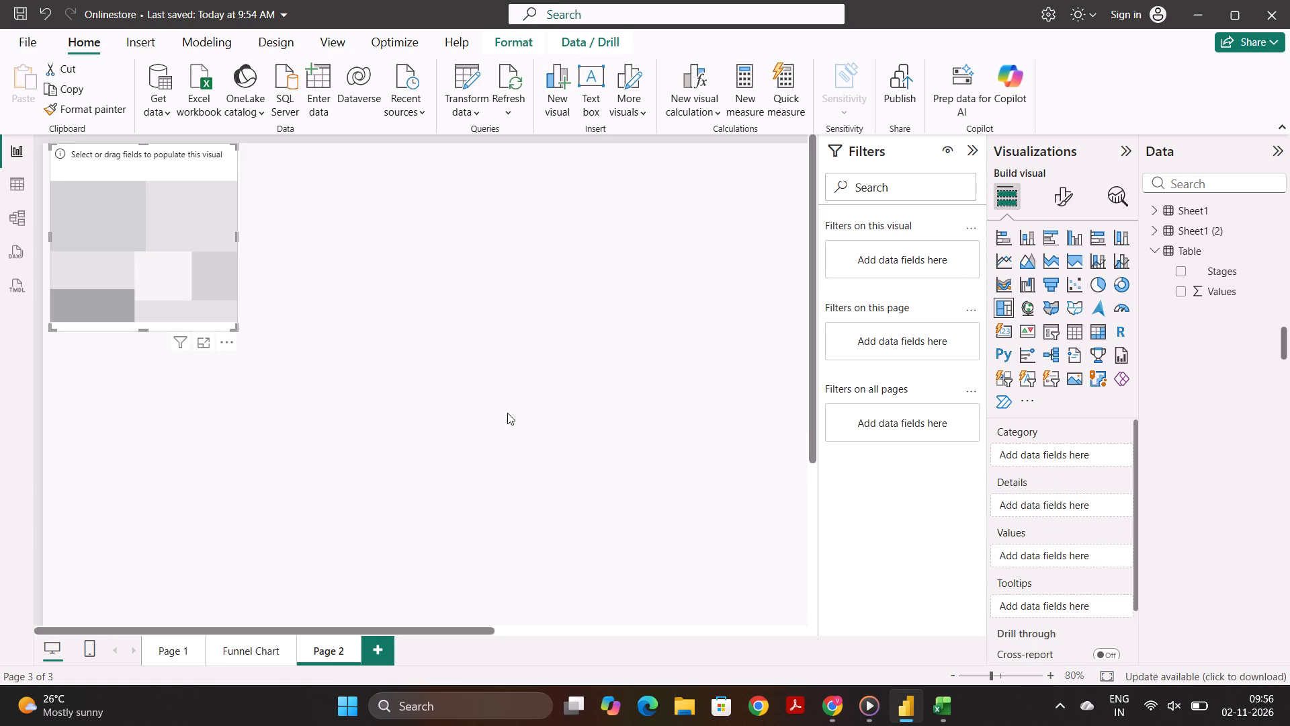
pyautogui.hscroll(-1, 344, 346)
pyautogui.hscroll(3, 101, 275)
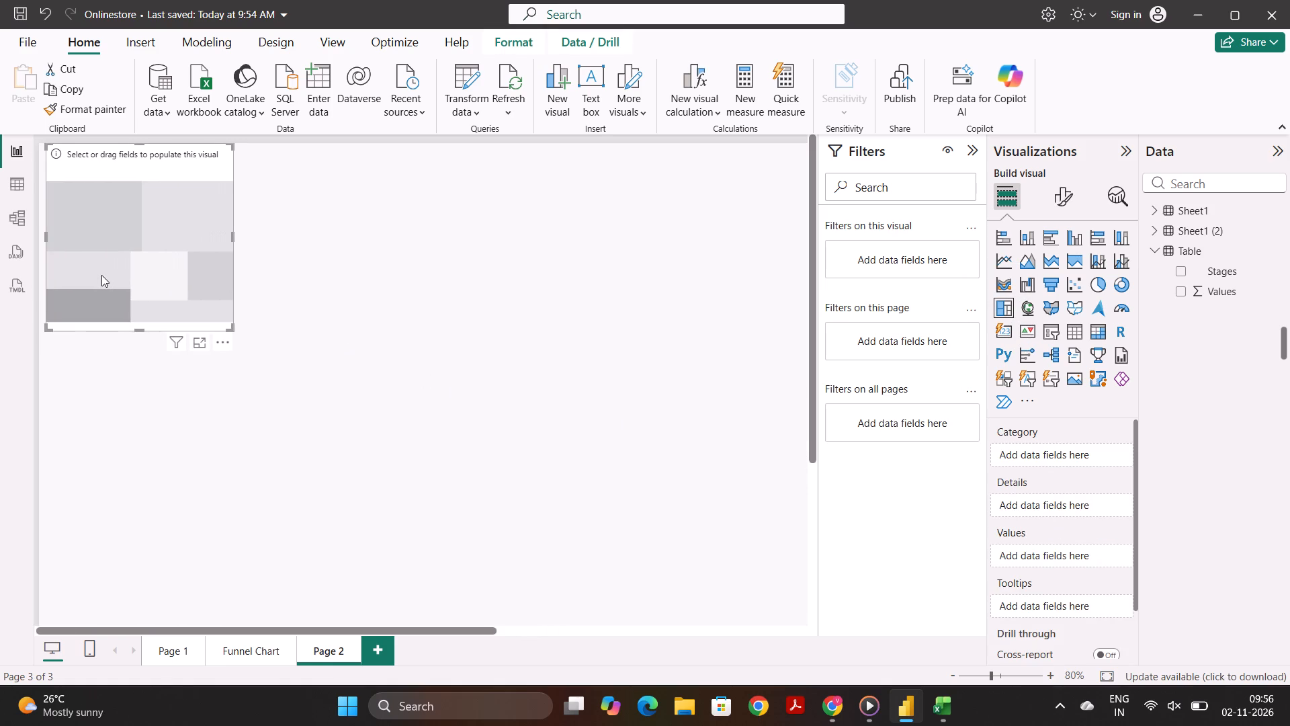
pyautogui.hscroll(1, 101, 275)
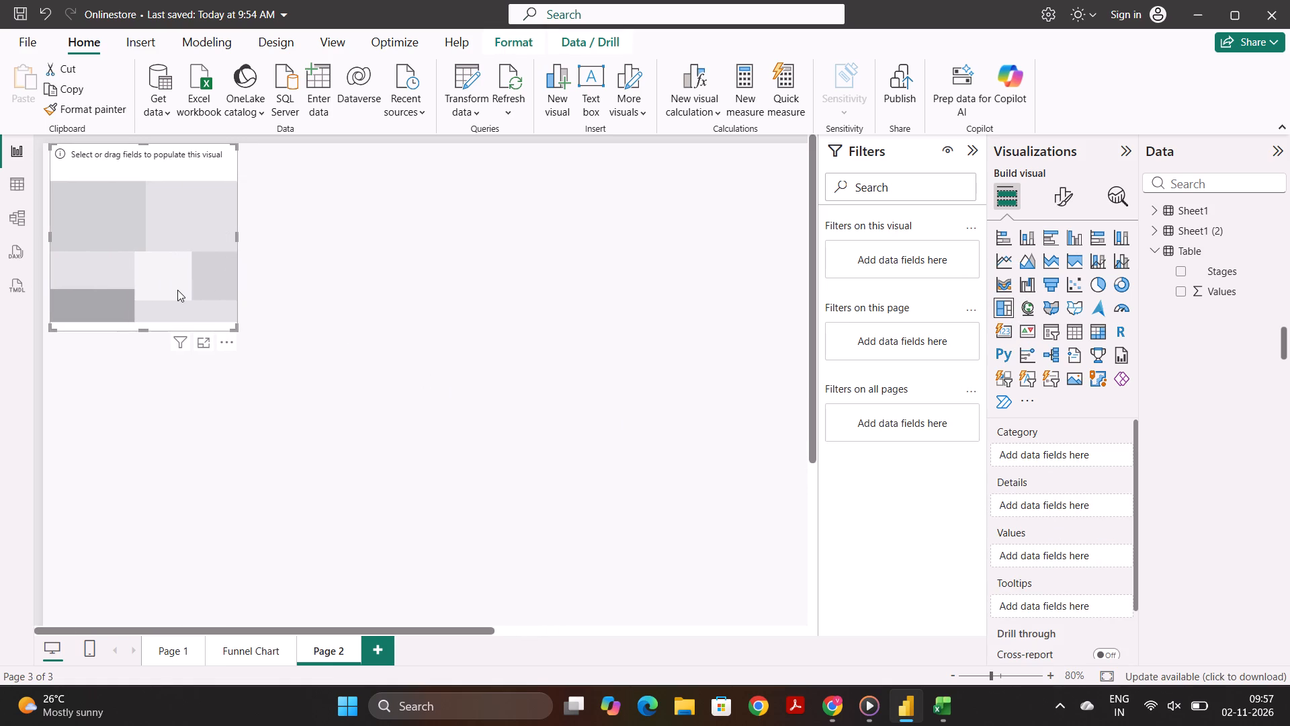
pyautogui.doubleClick(176, 289)
pyautogui.hscroll(2, 176, 289)
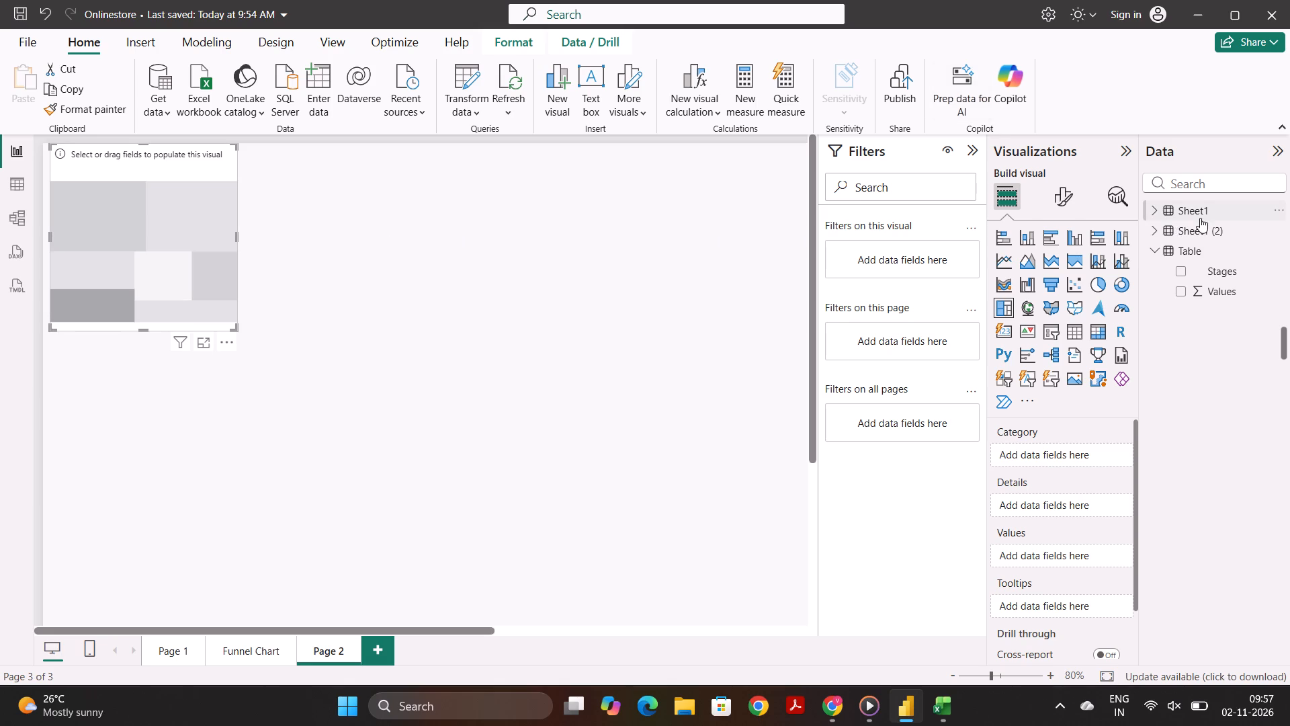
# Assign the State field from Sheet1 as the treemap's Category.
pyautogui.click(1155, 208)
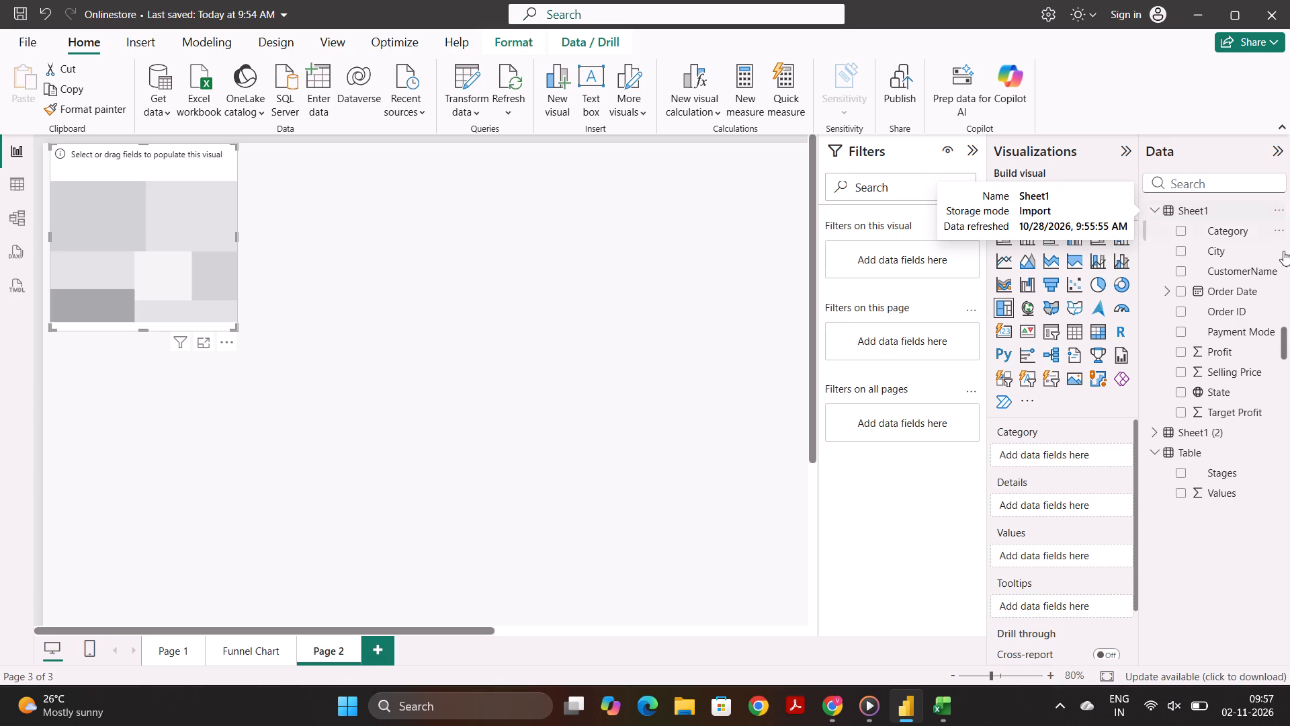
pyautogui.click(1180, 391)
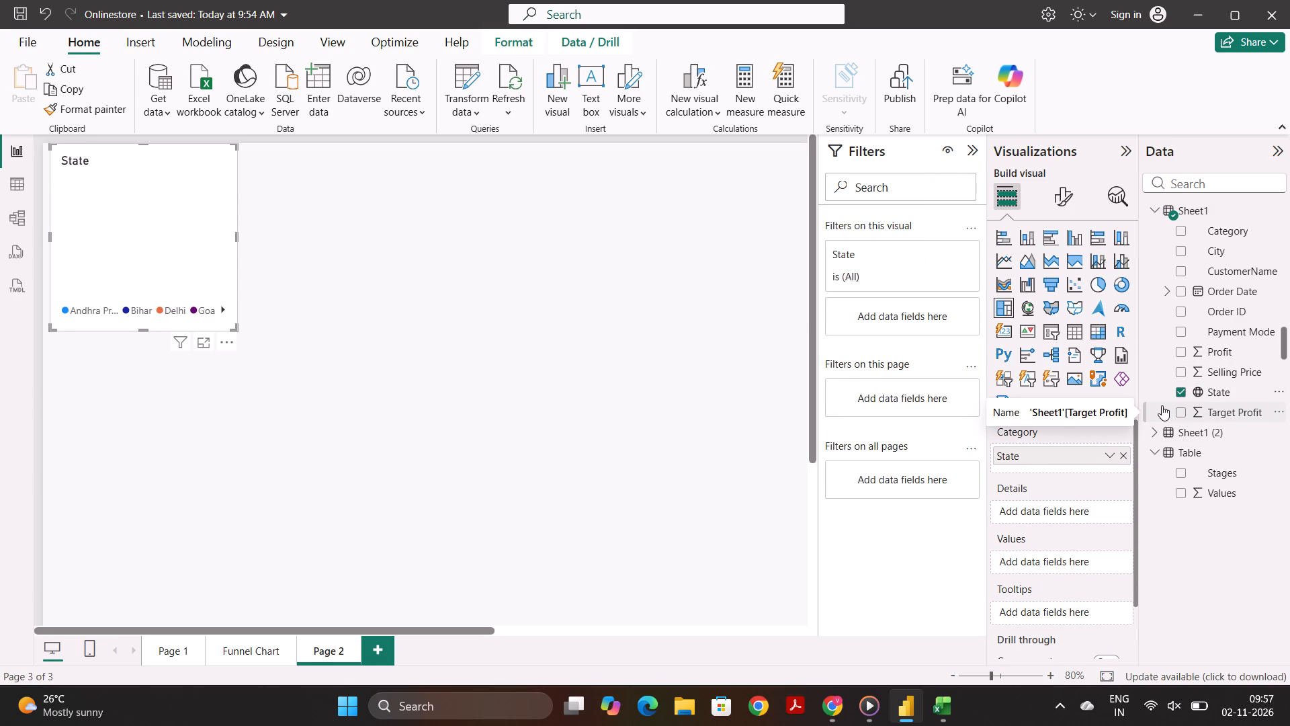
pyautogui.moveTo(1199, 382); pyautogui.dragTo(1202, 390)
pyautogui.click(1202, 390)
pyautogui.moveTo(1202, 390); pyautogui.dragTo(1091, 448)
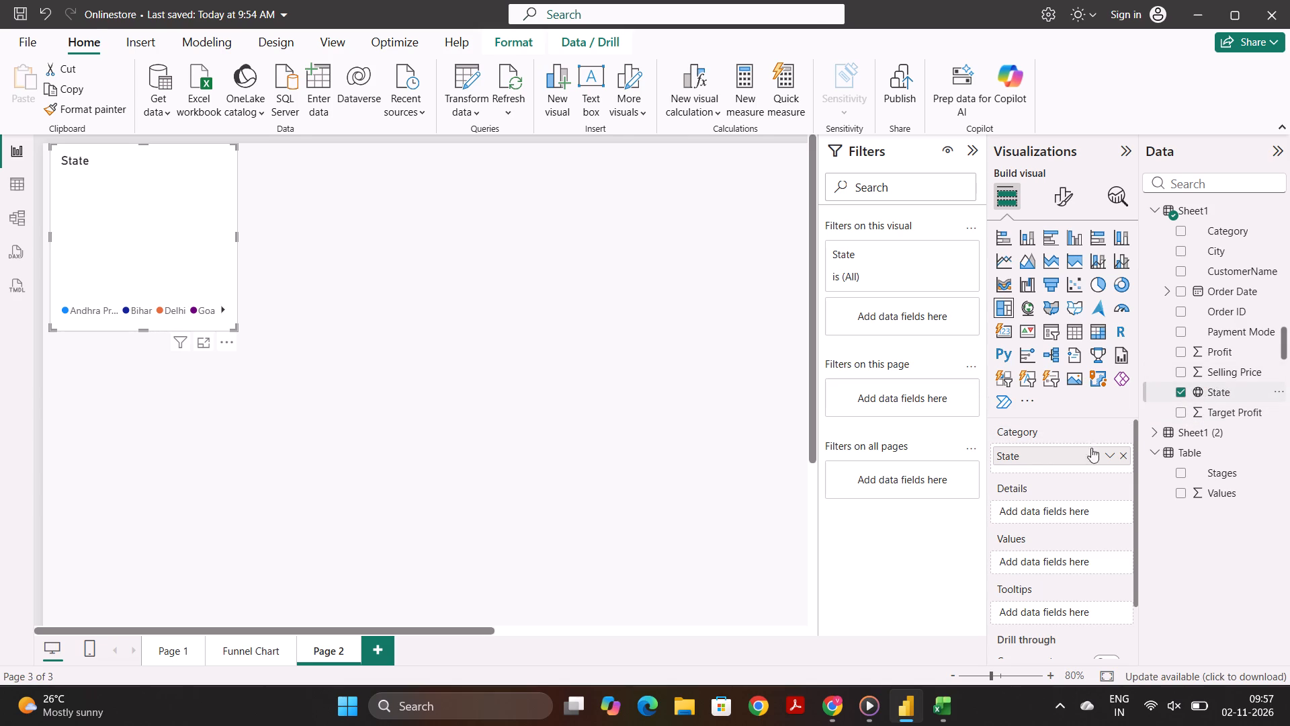
pyautogui.moveTo(1091, 448); pyautogui.dragTo(1041, 463)
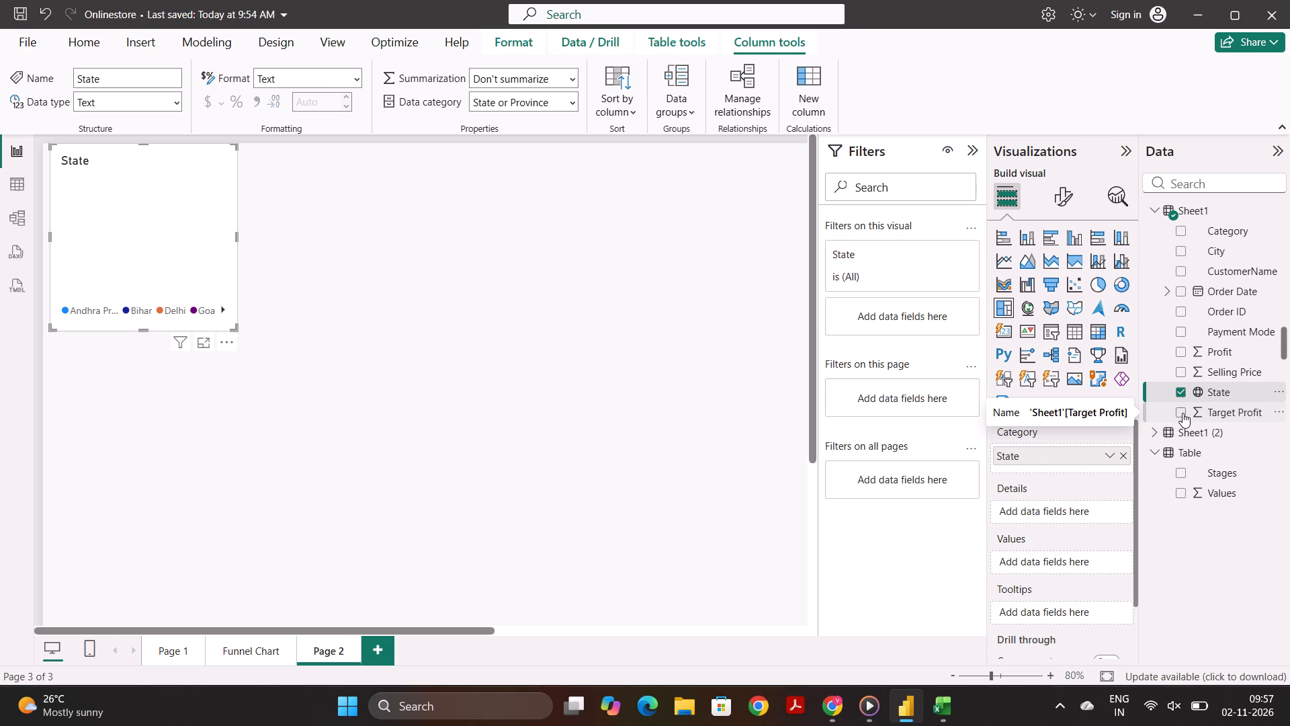
# Assign Selling Price from Sheet1 as the treemap's Values, keeping only one instance of the field.
pyautogui.click(1178, 371)
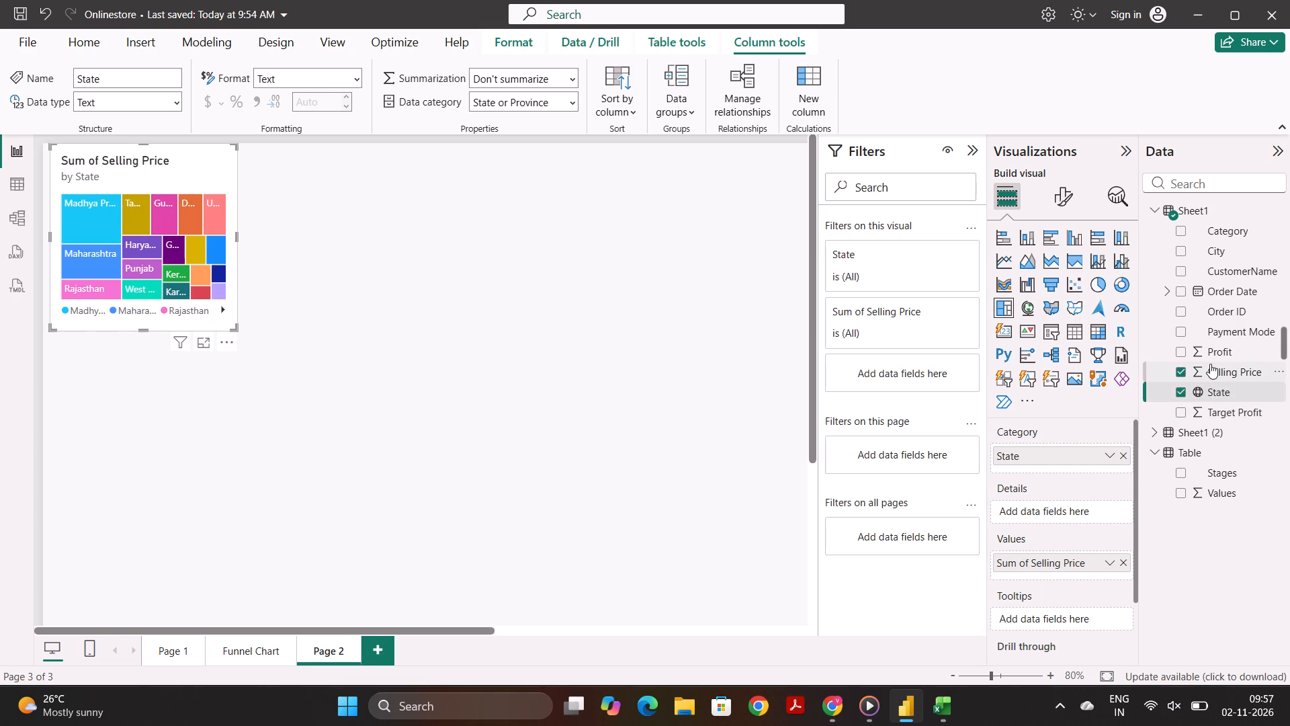
pyautogui.moveTo(1210, 364); pyautogui.dragTo(1039, 489)
pyautogui.moveTo(1039, 489); pyautogui.dragTo(1052, 549)
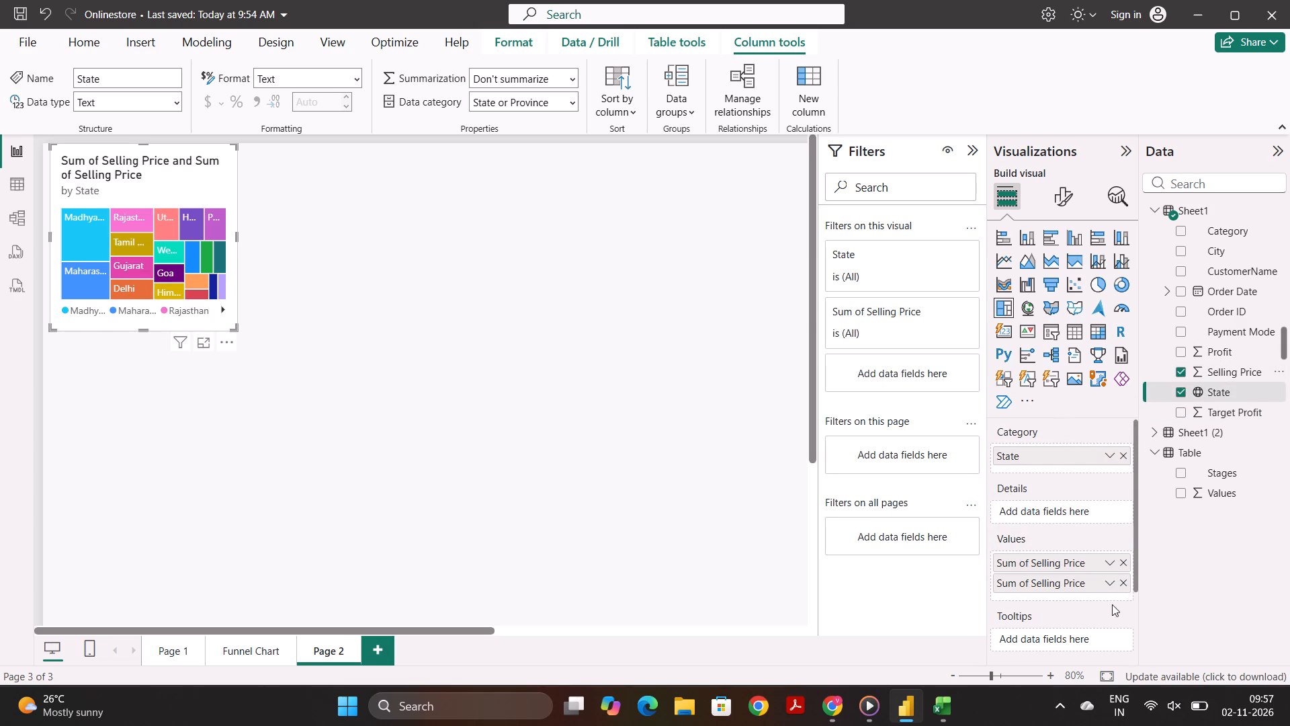
pyautogui.click(1123, 564)
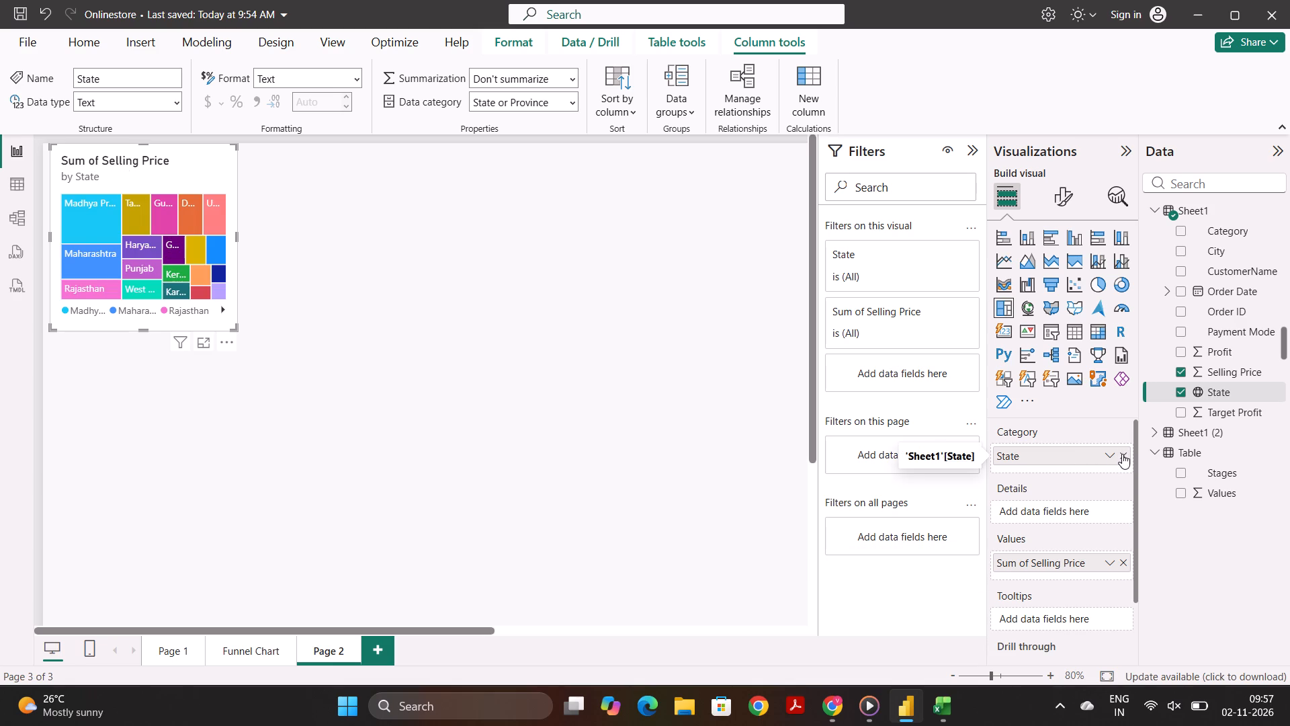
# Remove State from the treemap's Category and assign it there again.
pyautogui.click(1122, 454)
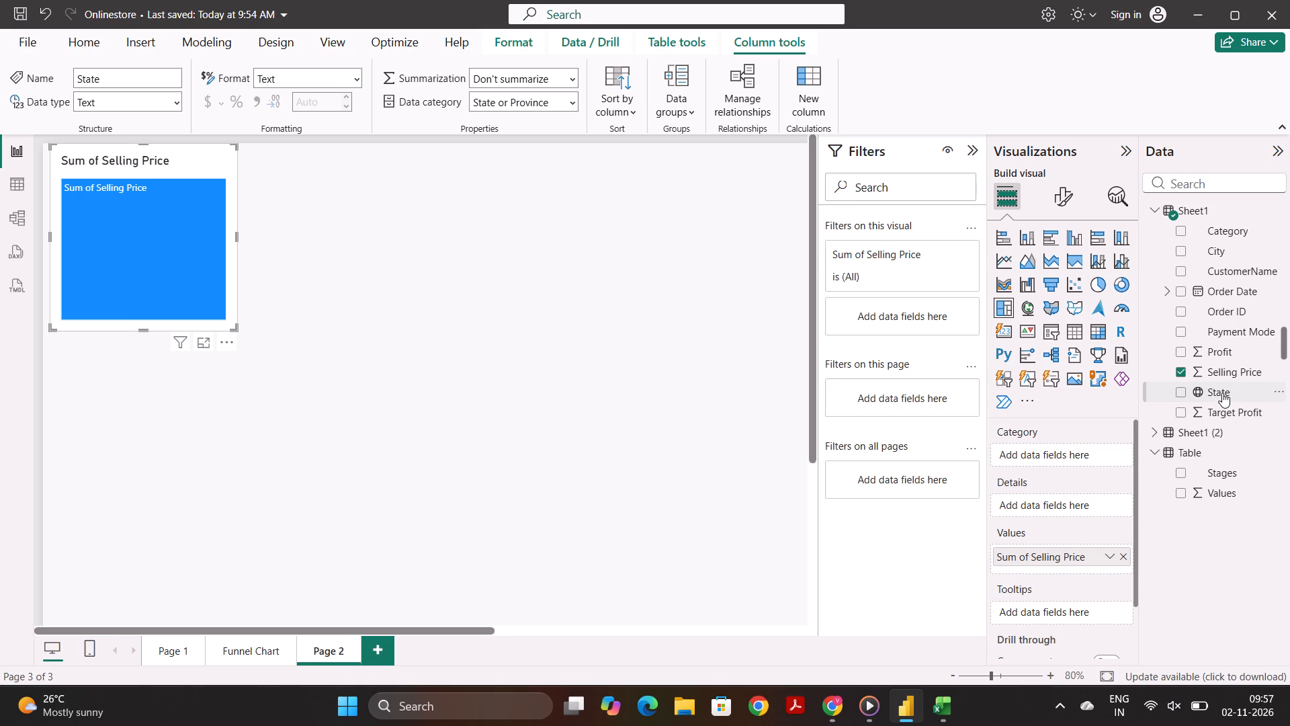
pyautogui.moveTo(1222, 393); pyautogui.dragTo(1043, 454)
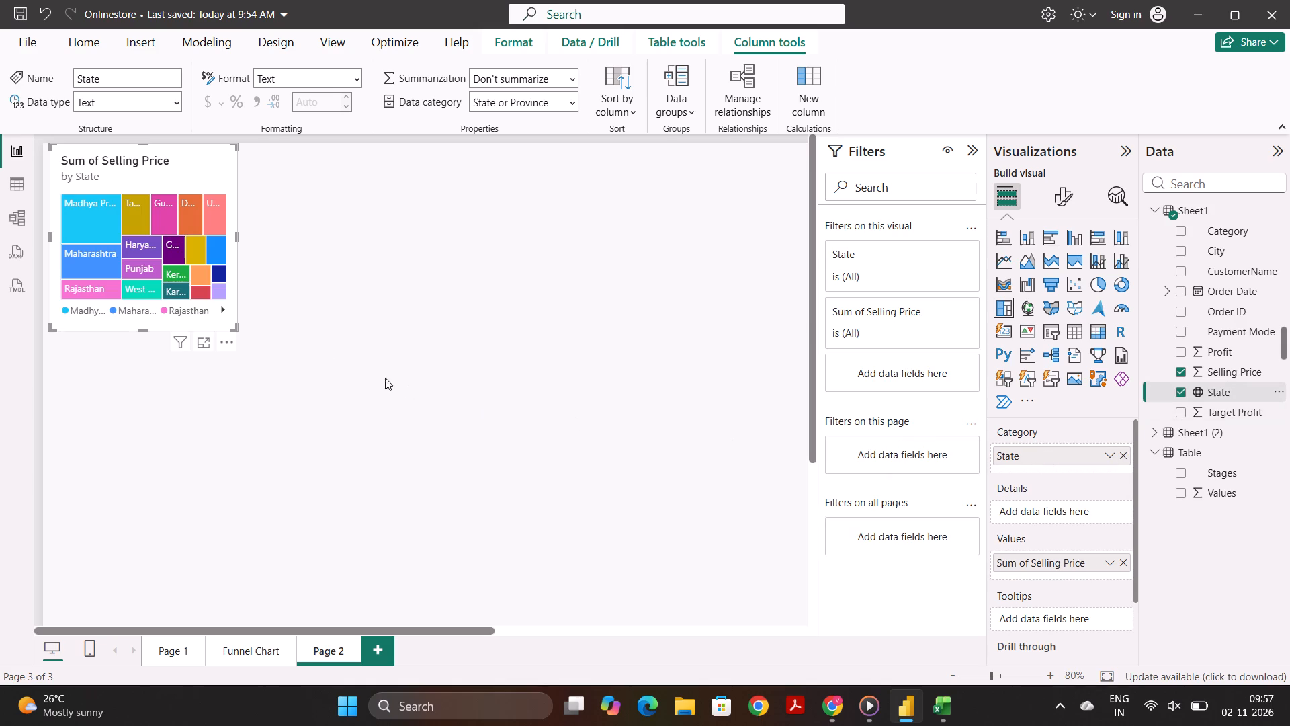
# Enlarge the treemap to roughly twice its width, move it inward from the page corner, and trim its width and height slightly.
pyautogui.moveTo(233, 328); pyautogui.dragTo(433, 430)
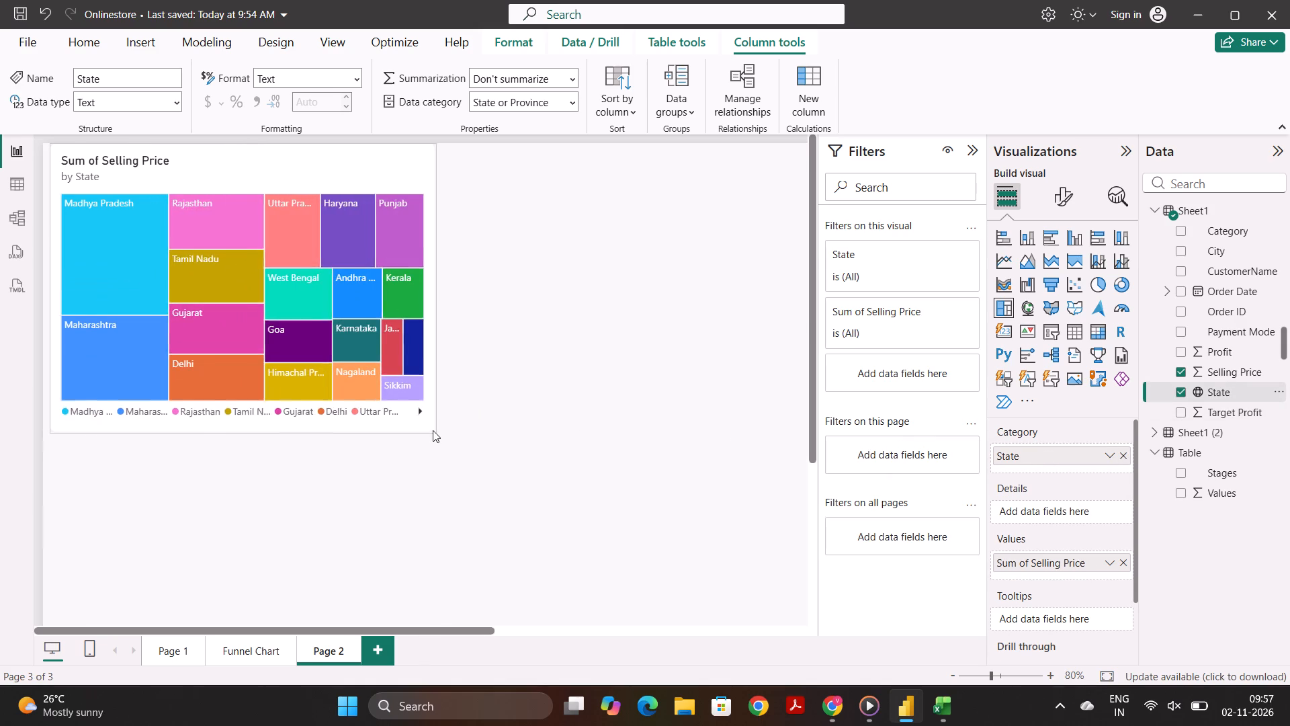
pyautogui.moveTo(433, 430); pyautogui.dragTo(428, 447)
pyautogui.moveTo(293, 337); pyautogui.dragTo(329, 365)
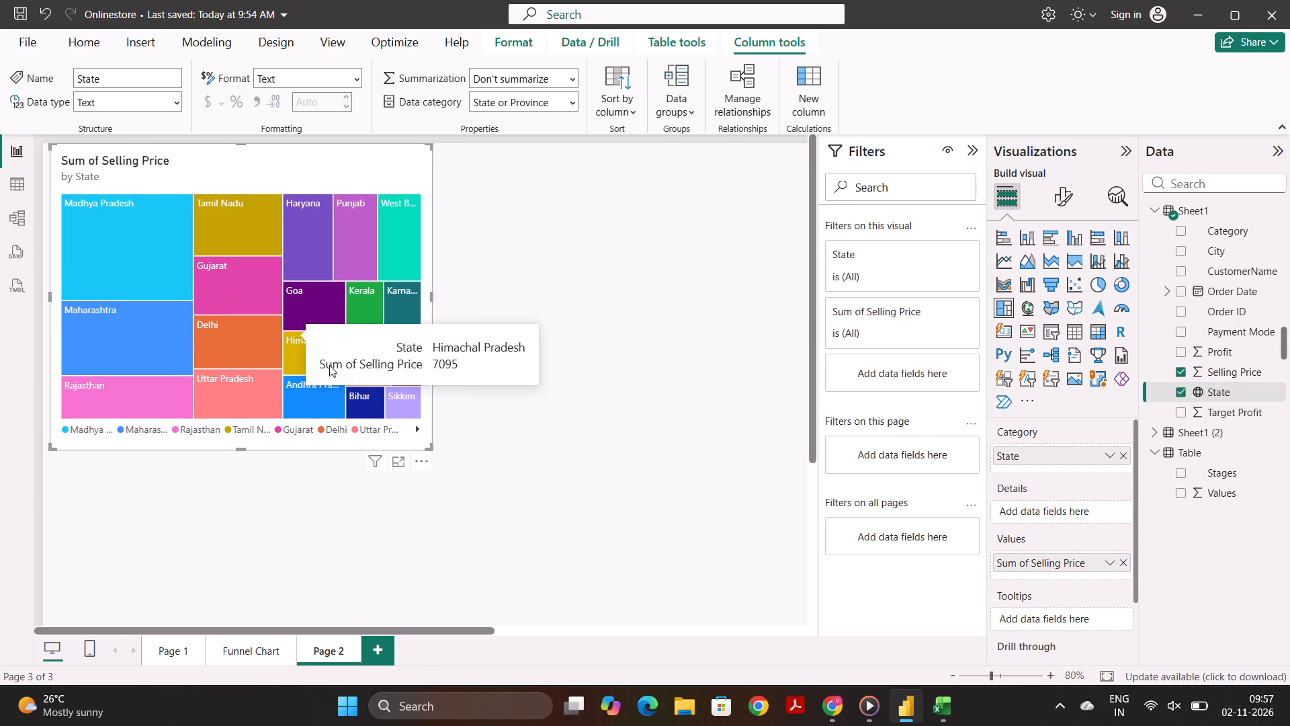
pyautogui.moveTo(329, 365); pyautogui.dragTo(352, 383)
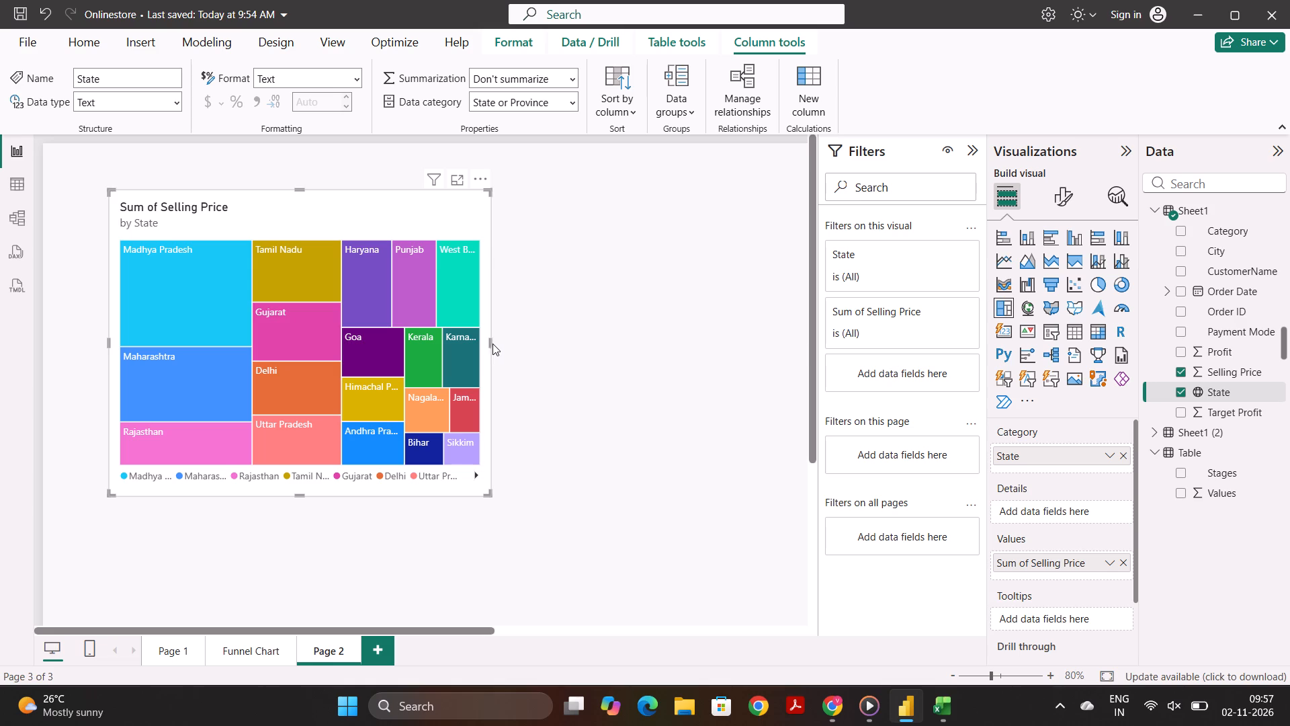
pyautogui.moveTo(489, 343); pyautogui.dragTo(462, 344)
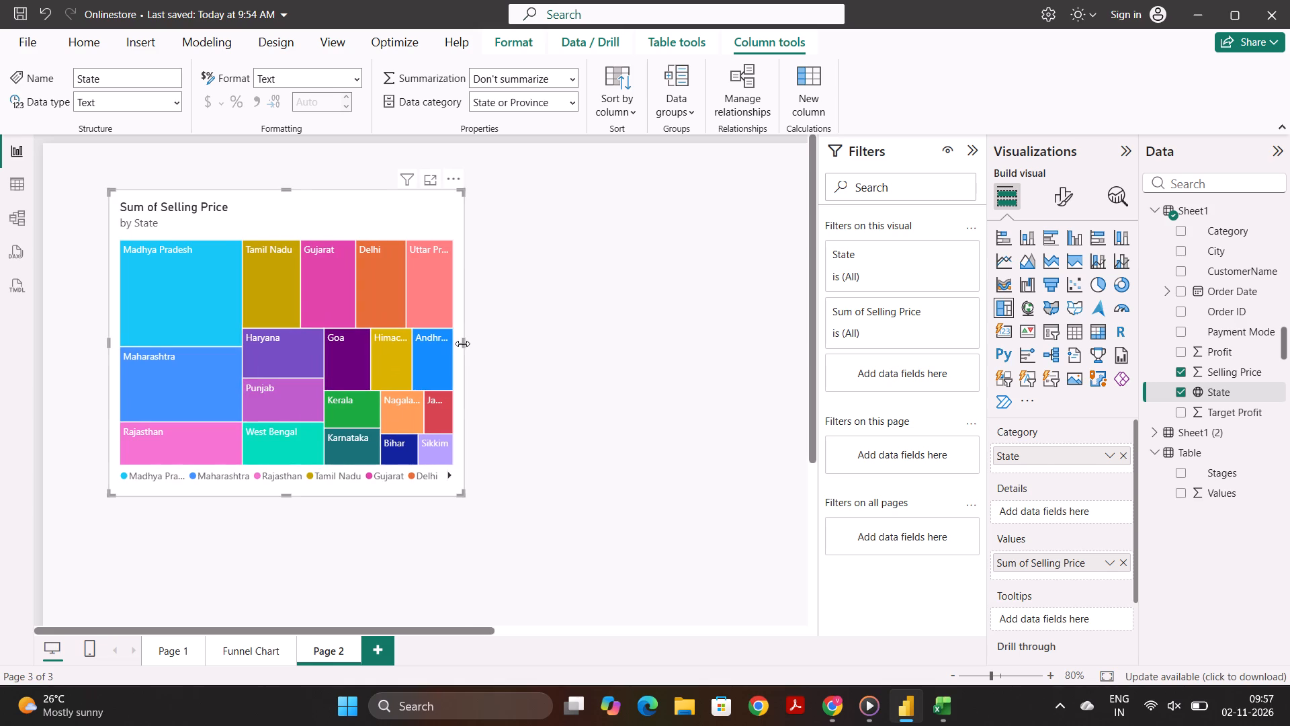
pyautogui.moveTo(286, 495); pyautogui.dragTo(288, 479)
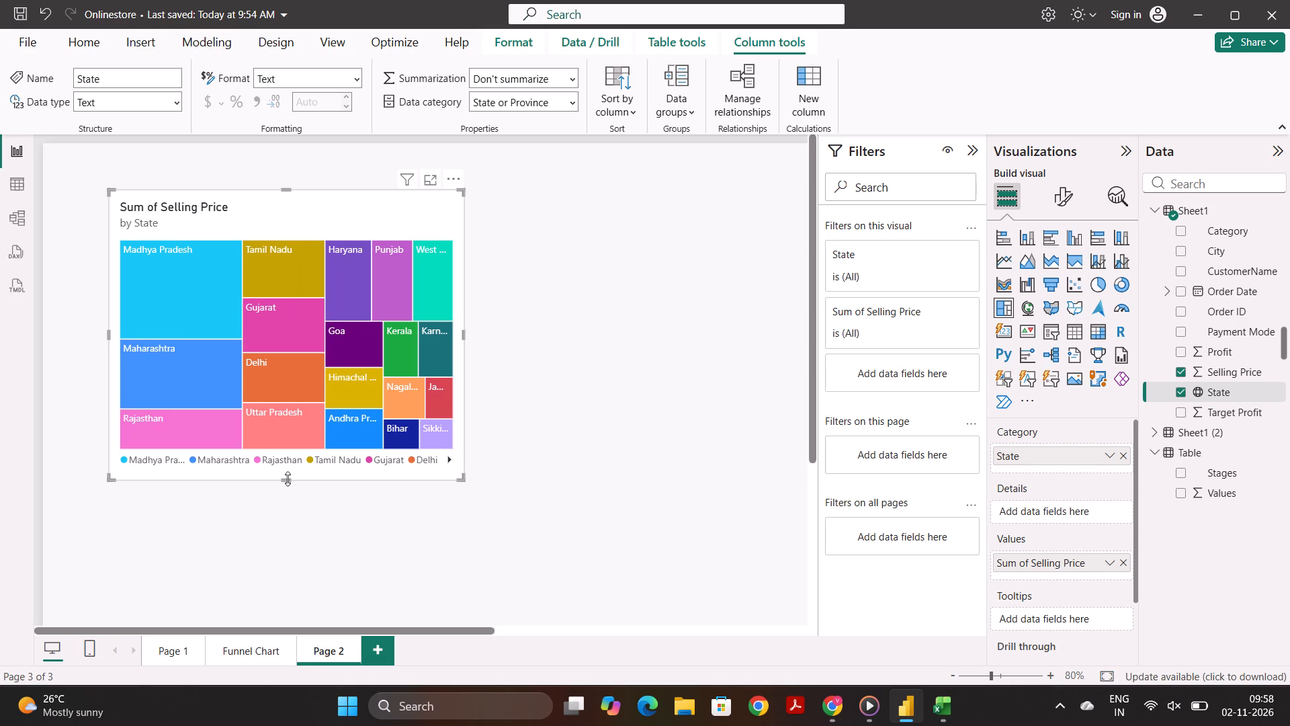
# Page through the treemap's legend to examine the remaining state entries.
pyautogui.click(450, 462)
pyautogui.click(450, 462)
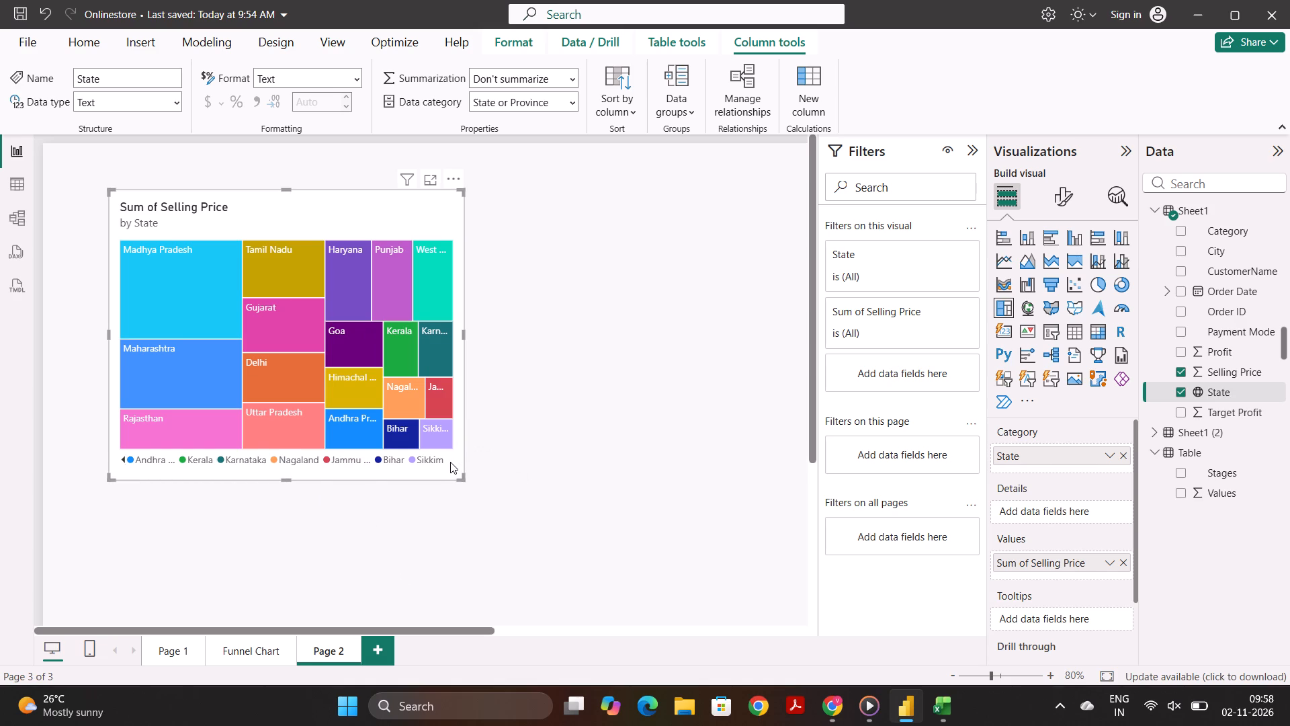
pyautogui.click(450, 462)
pyautogui.click(125, 460)
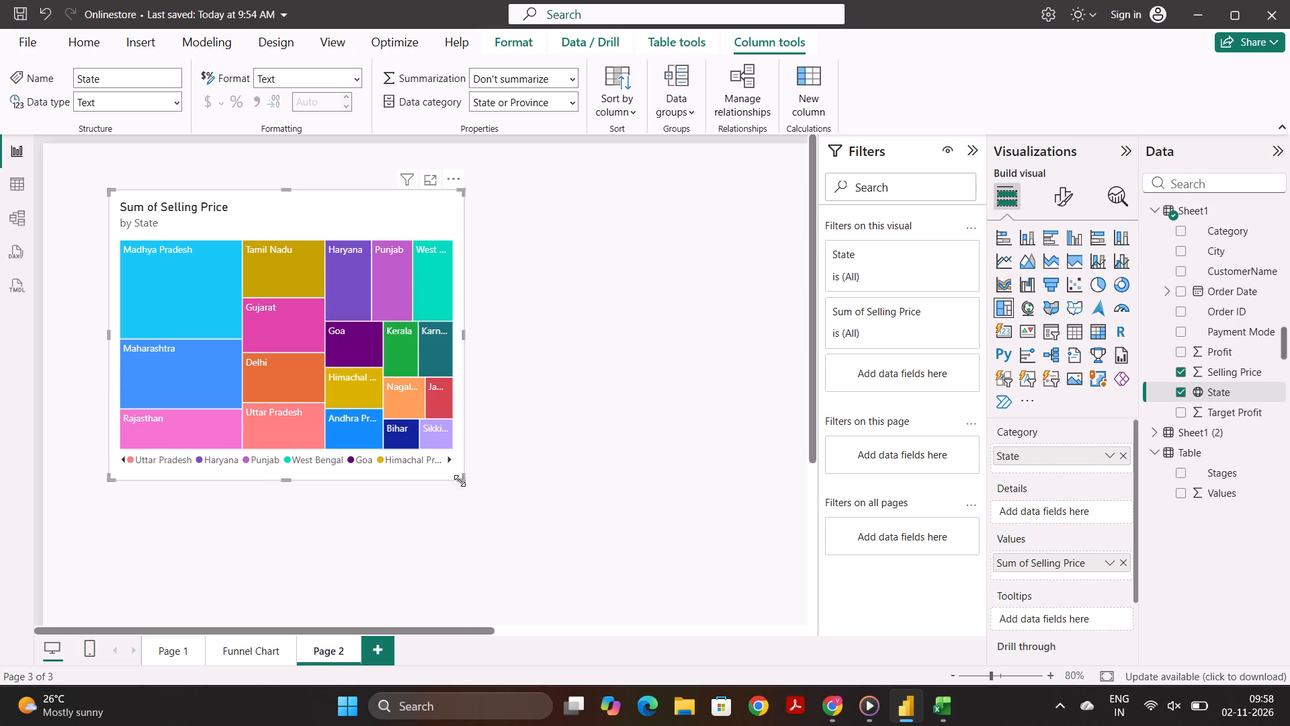
# Try several sizes for the treemap from its lower corner, leaving it slightly wider and clearly taller than before.
pyautogui.moveTo(458, 479); pyautogui.dragTo(638, 557)
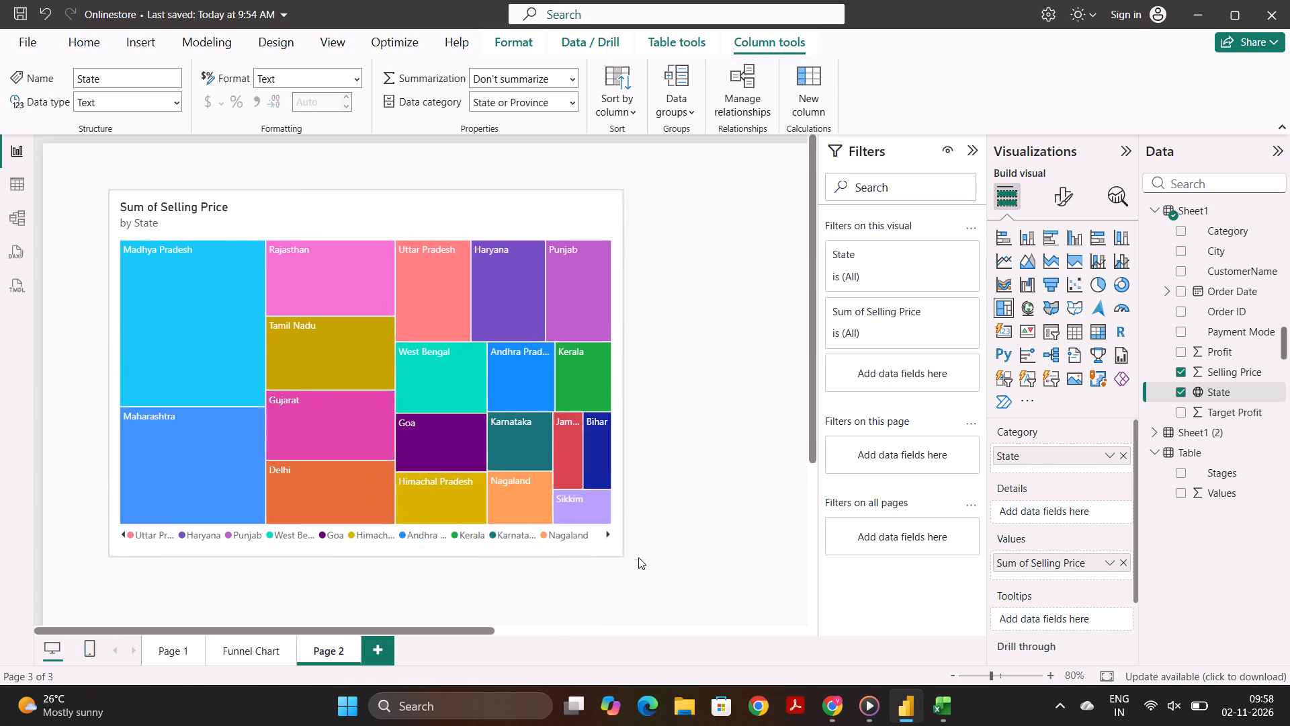
pyautogui.moveTo(638, 557); pyautogui.dragTo(738, 488)
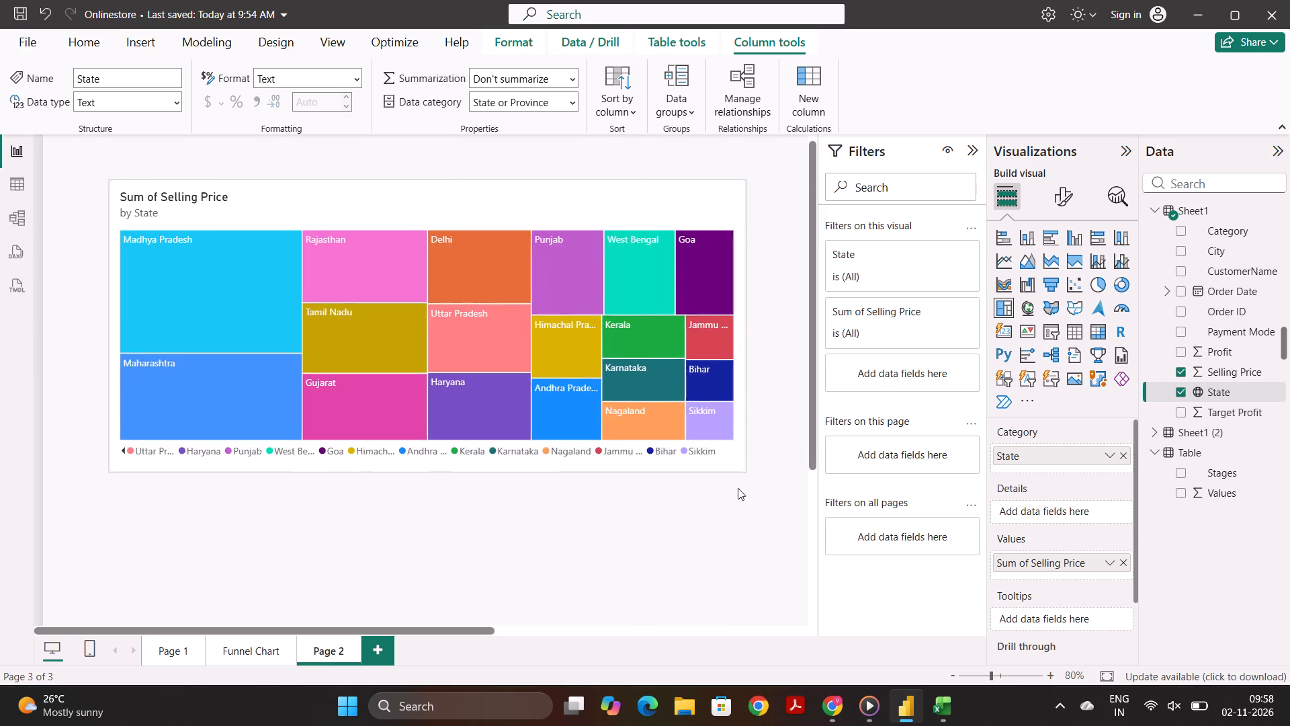
pyautogui.moveTo(738, 488); pyautogui.dragTo(552, 460)
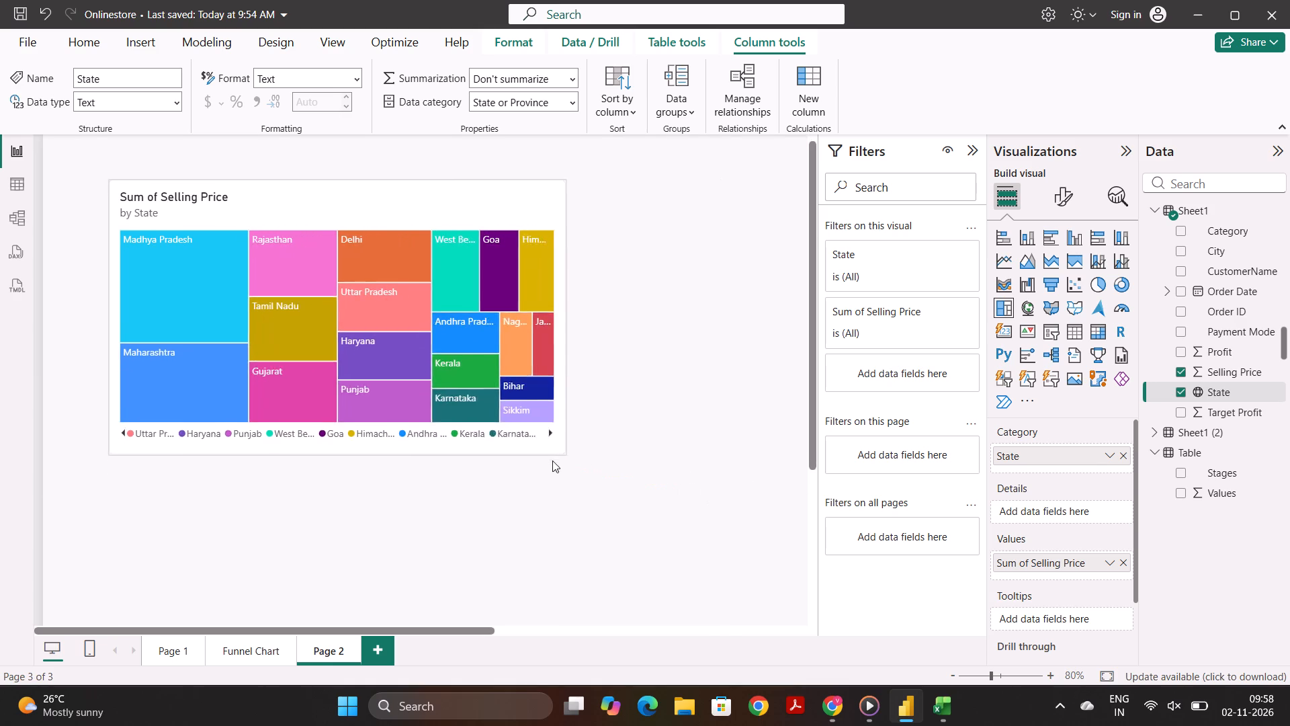
pyautogui.moveTo(552, 460); pyautogui.dragTo(482, 449)
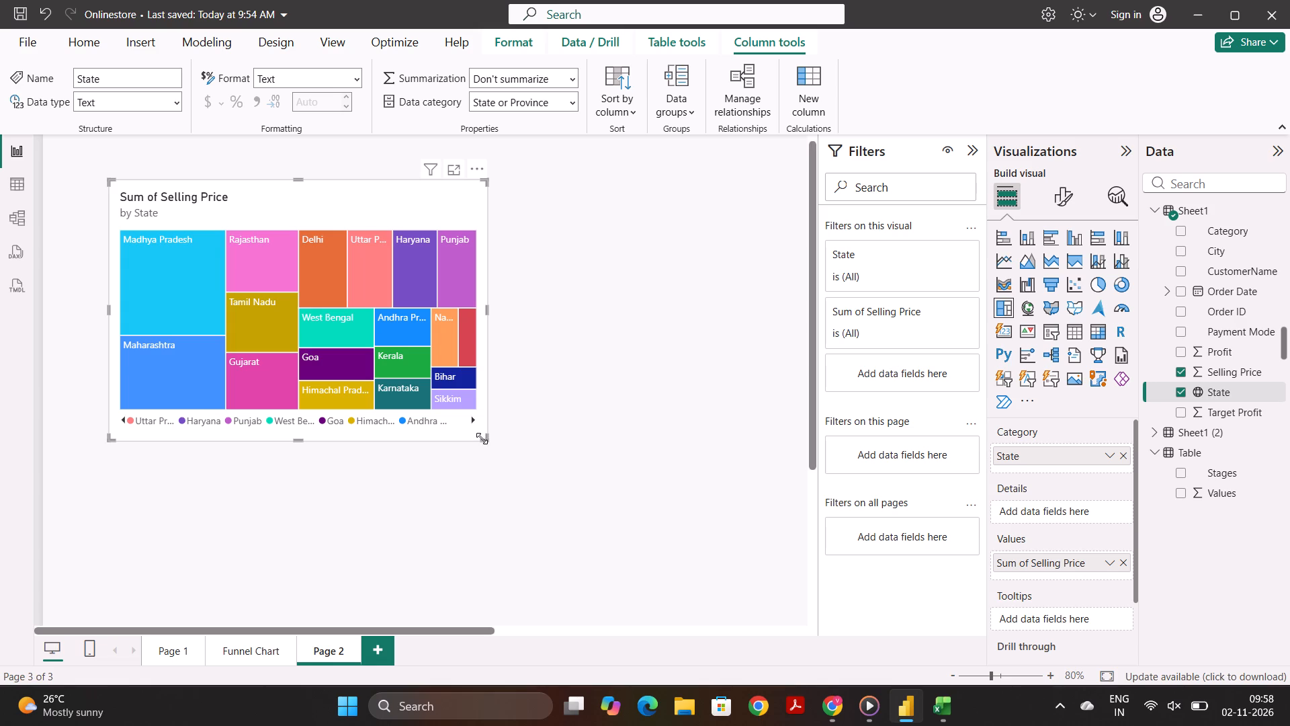
pyautogui.moveTo(482, 438); pyautogui.dragTo(656, 725)
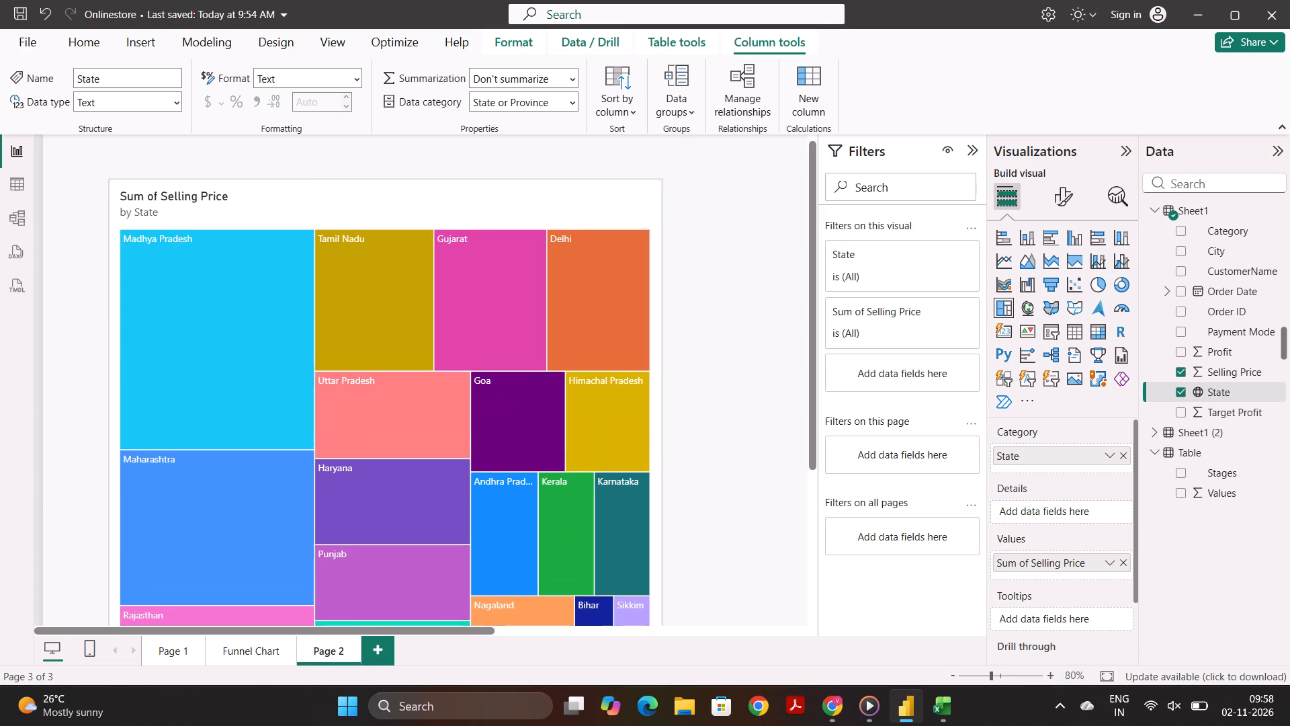
pyautogui.moveTo(656, 725); pyautogui.dragTo(637, 560)
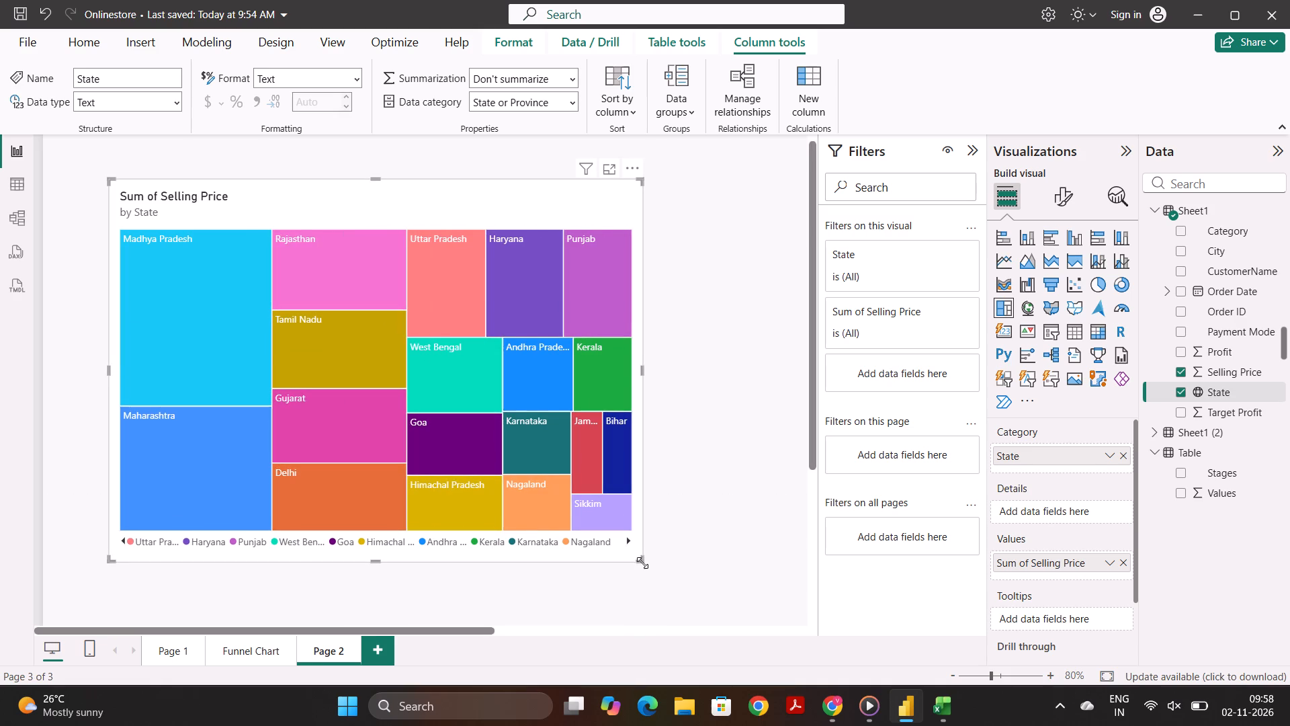
pyautogui.moveTo(640, 561); pyautogui.dragTo(498, 471)
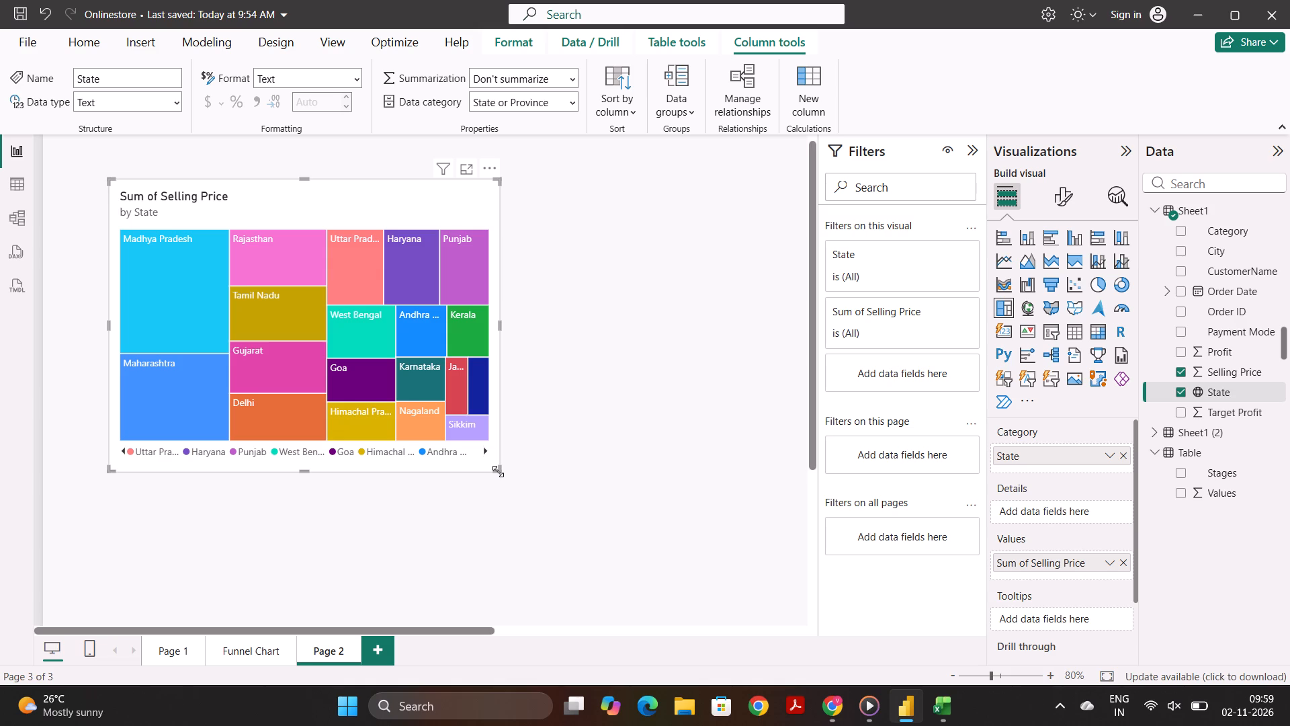
pyautogui.moveTo(497, 469); pyautogui.dragTo(523, 483)
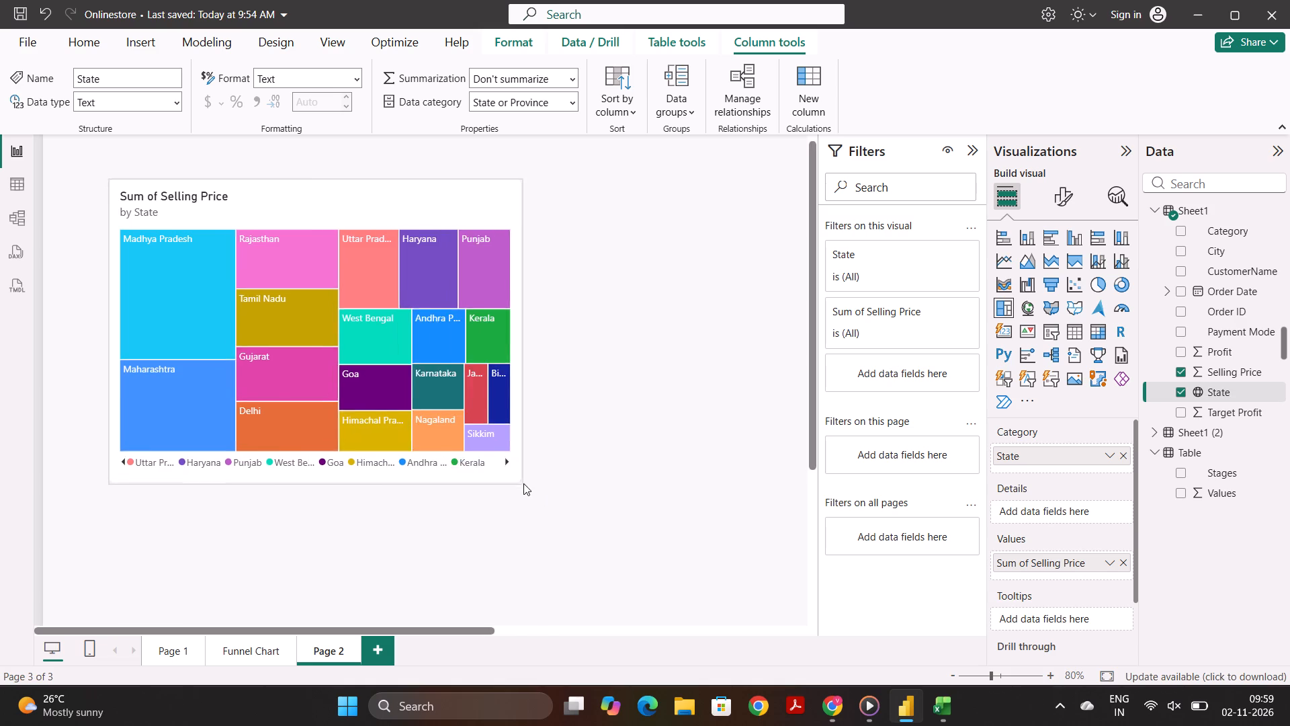
pyautogui.moveTo(523, 483); pyautogui.dragTo(528, 555)
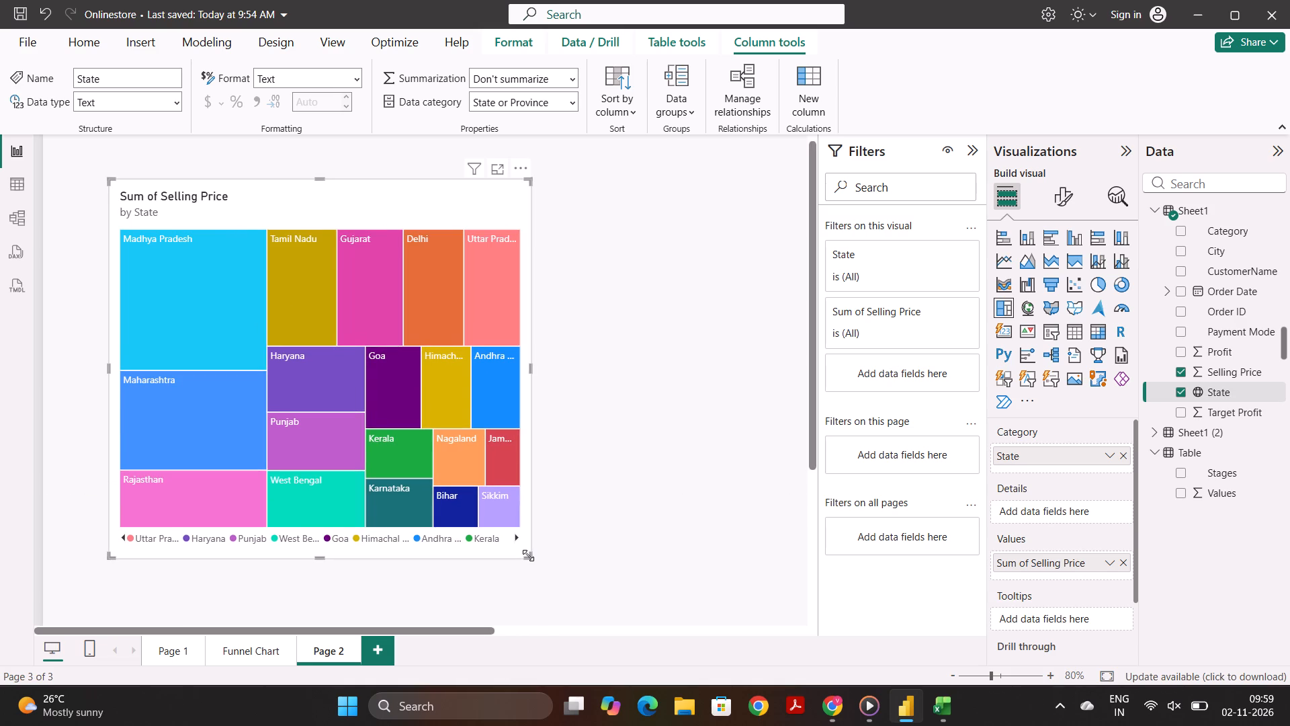
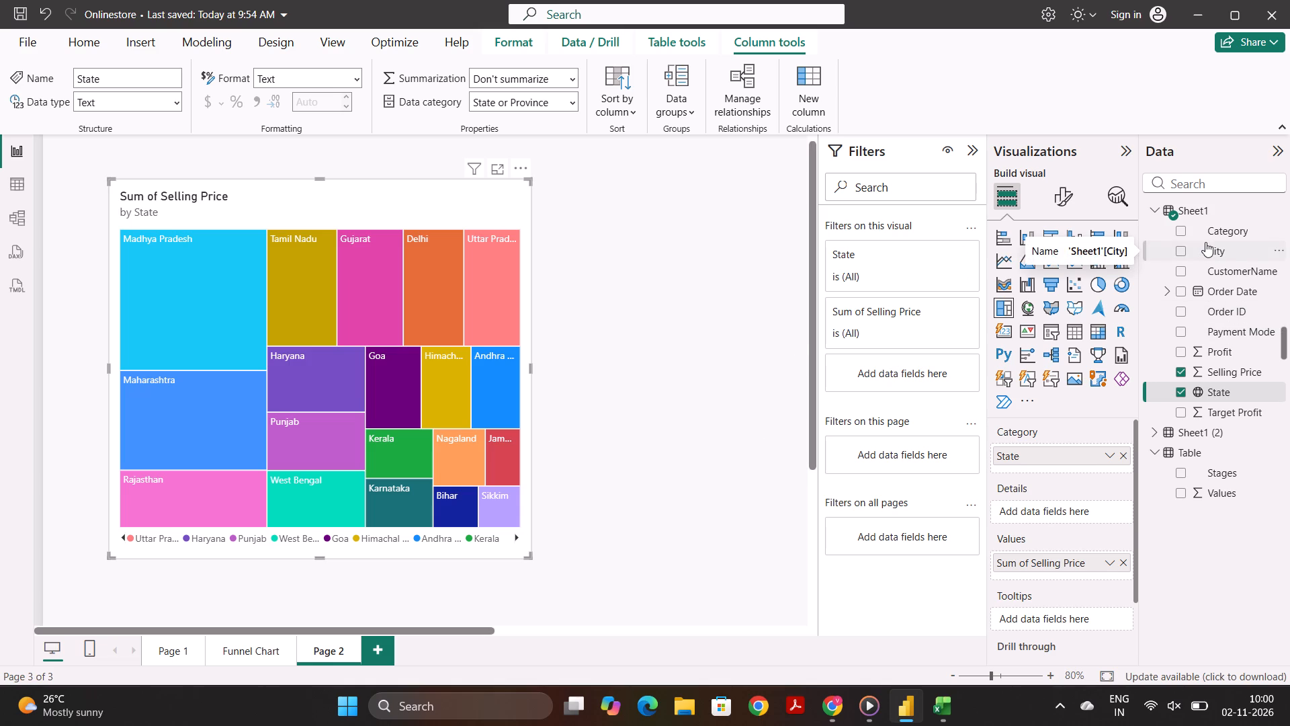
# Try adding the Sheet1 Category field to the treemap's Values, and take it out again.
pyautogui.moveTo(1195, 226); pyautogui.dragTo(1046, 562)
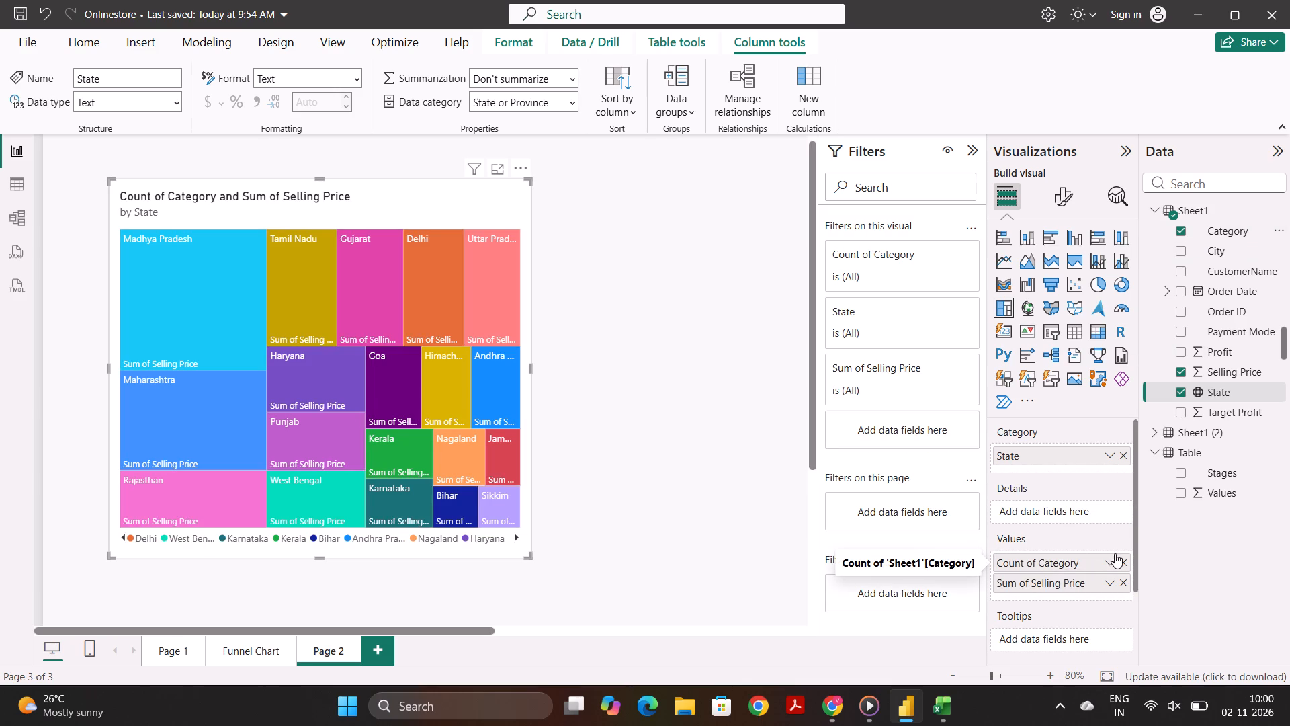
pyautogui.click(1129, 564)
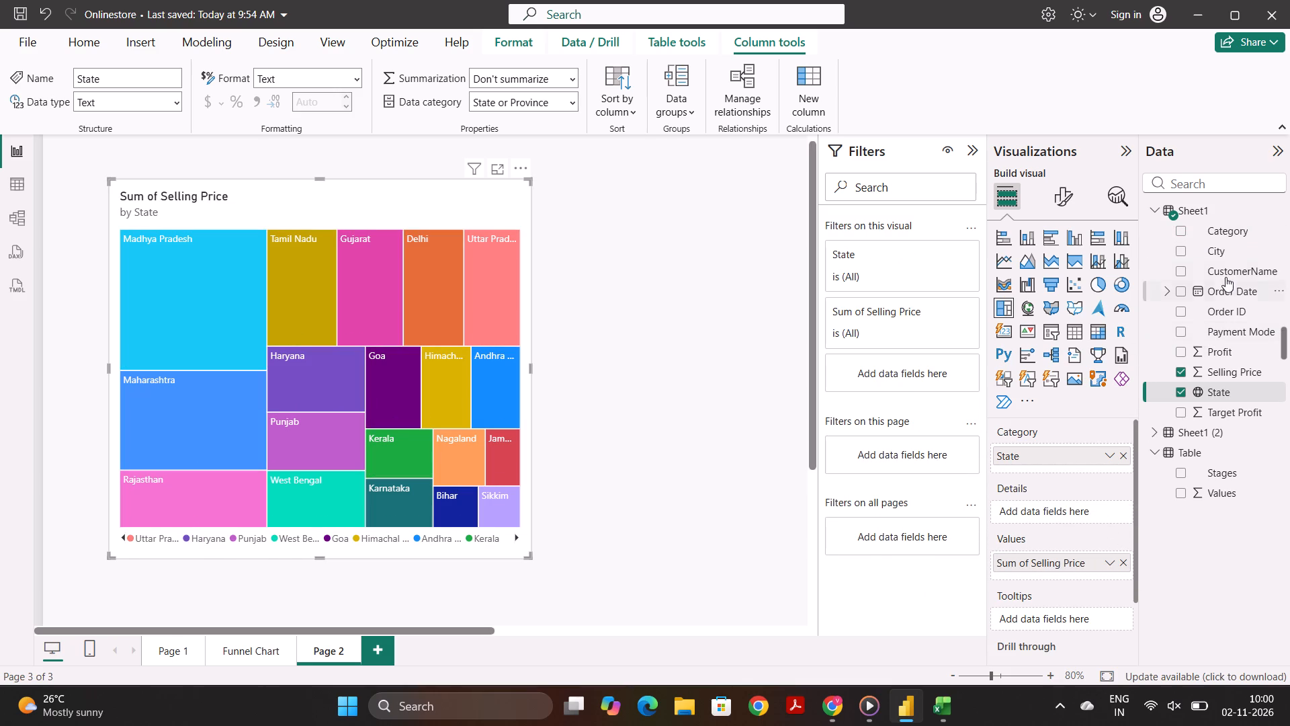
# Add the Sheet1 Category field to the treemap's Details to subdivide each state's tile.
pyautogui.moveTo(1217, 236); pyautogui.dragTo(1057, 493)
pyautogui.moveTo(1057, 493); pyautogui.dragTo(1058, 504)
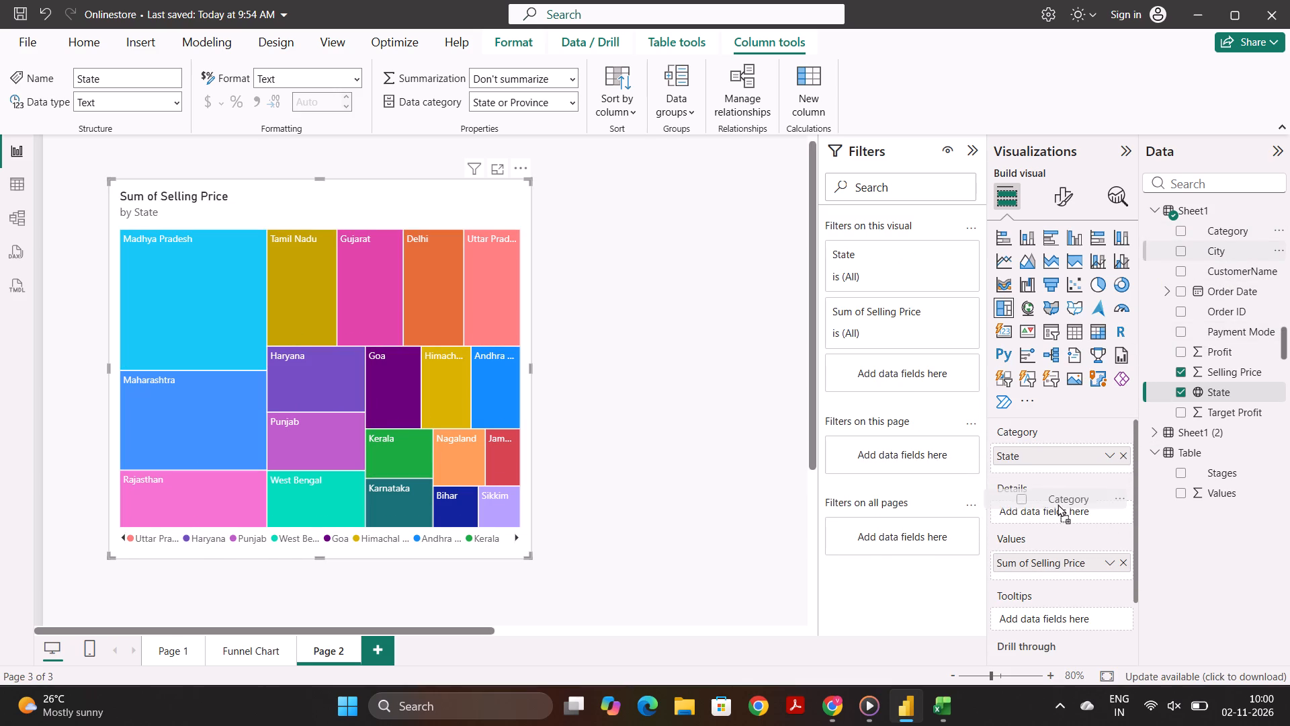
pyautogui.moveTo(1058, 504); pyautogui.dragTo(1057, 504)
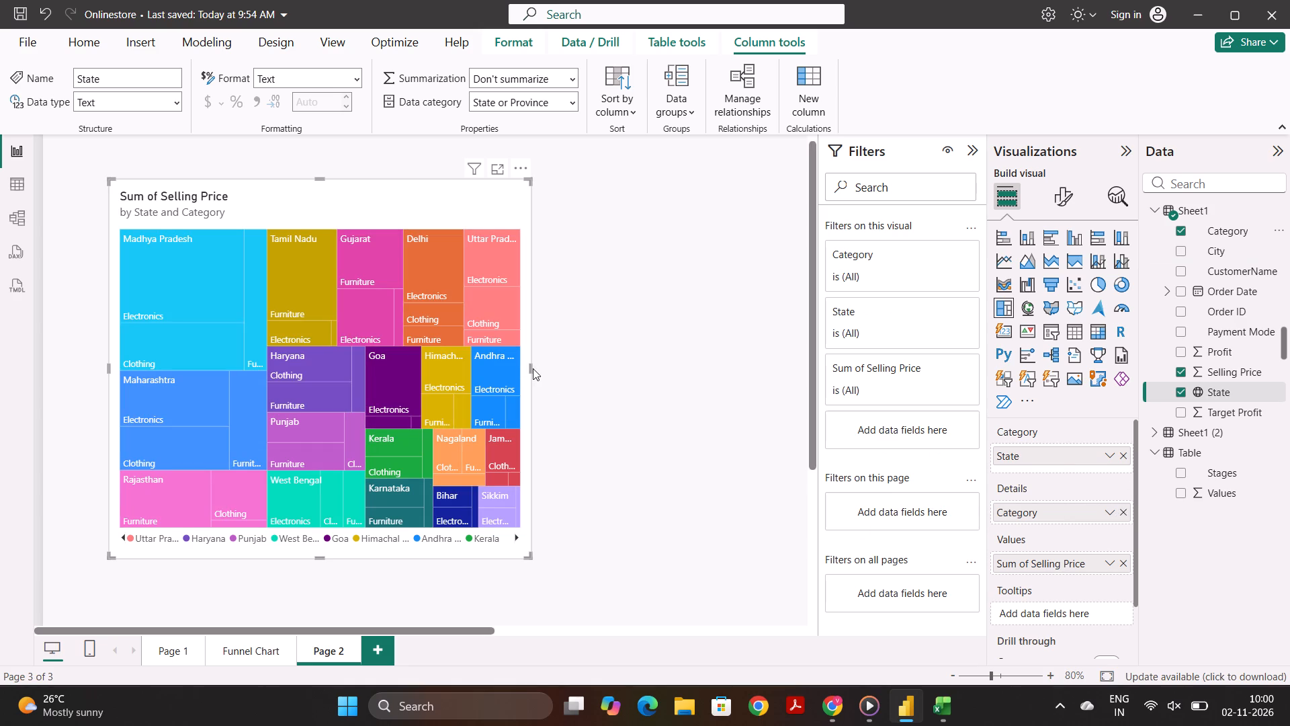
# Widen the treemap by a little over a third from its side edge, keeping its height.
pyautogui.moveTo(530, 372); pyautogui.dragTo(675, 426)
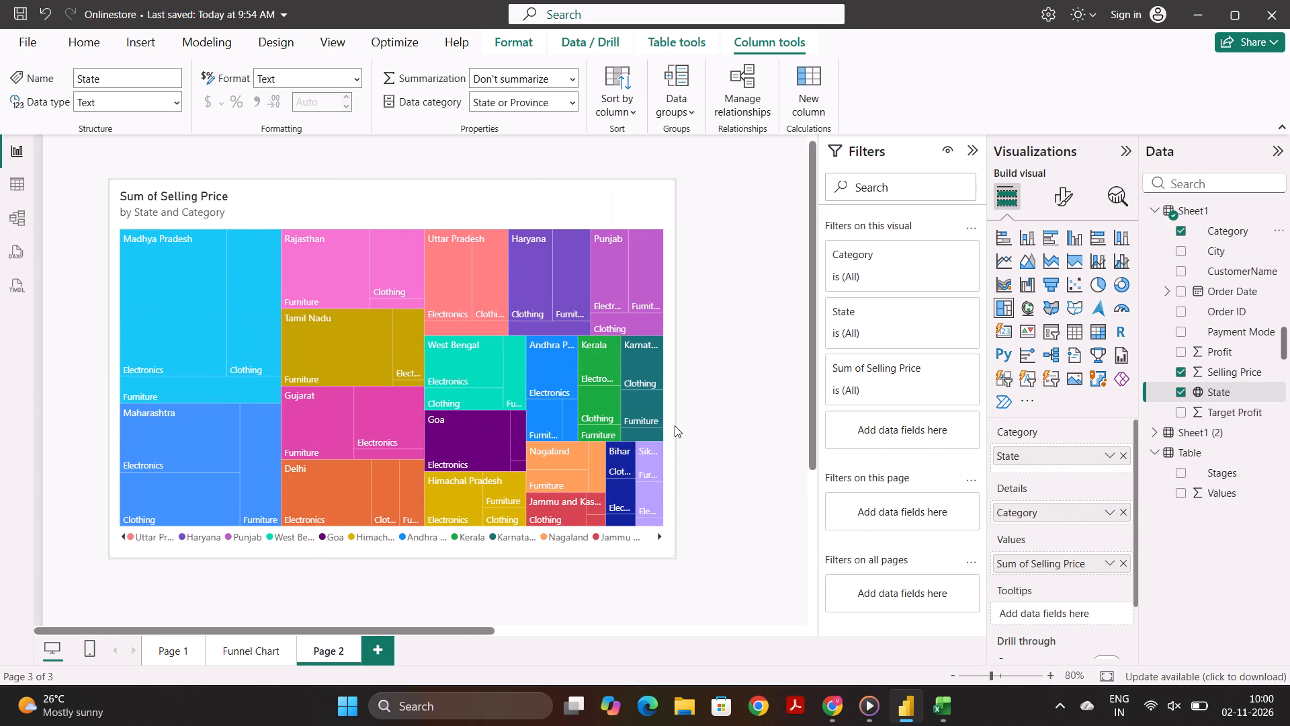
pyautogui.moveTo(675, 426); pyautogui.dragTo(707, 429)
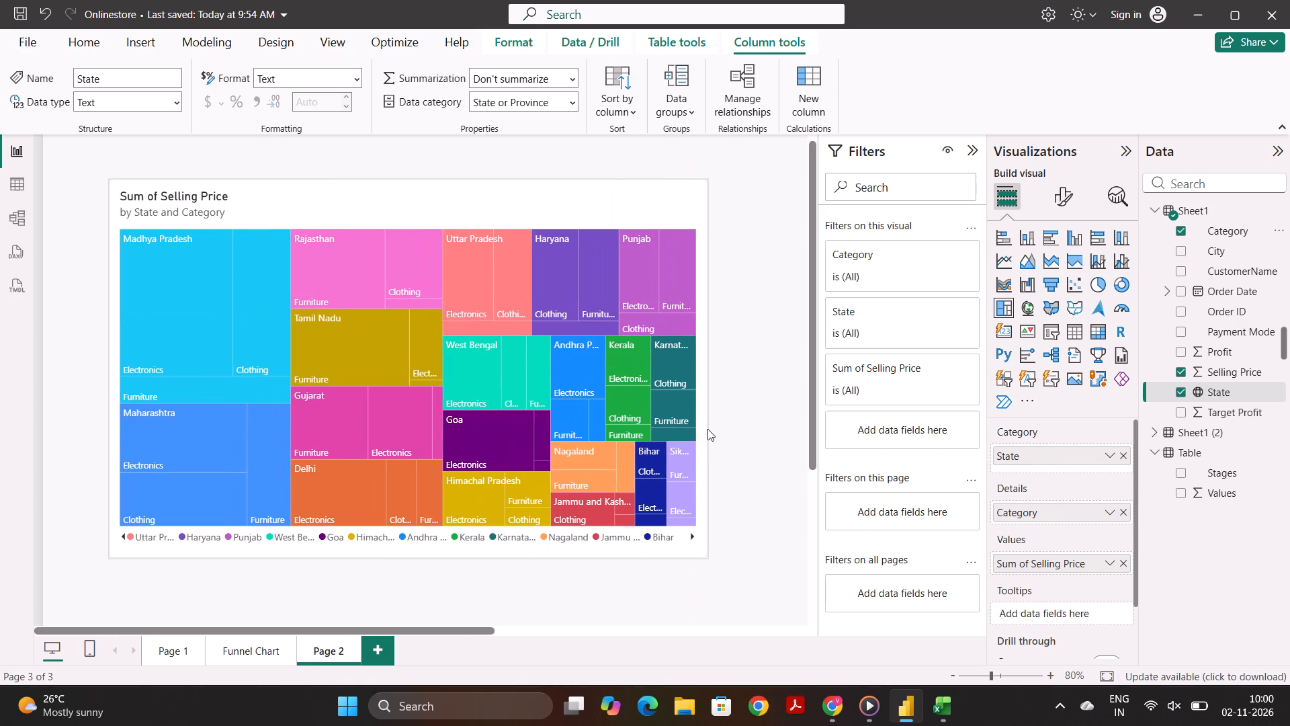
pyautogui.moveTo(707, 429); pyautogui.dragTo(684, 422)
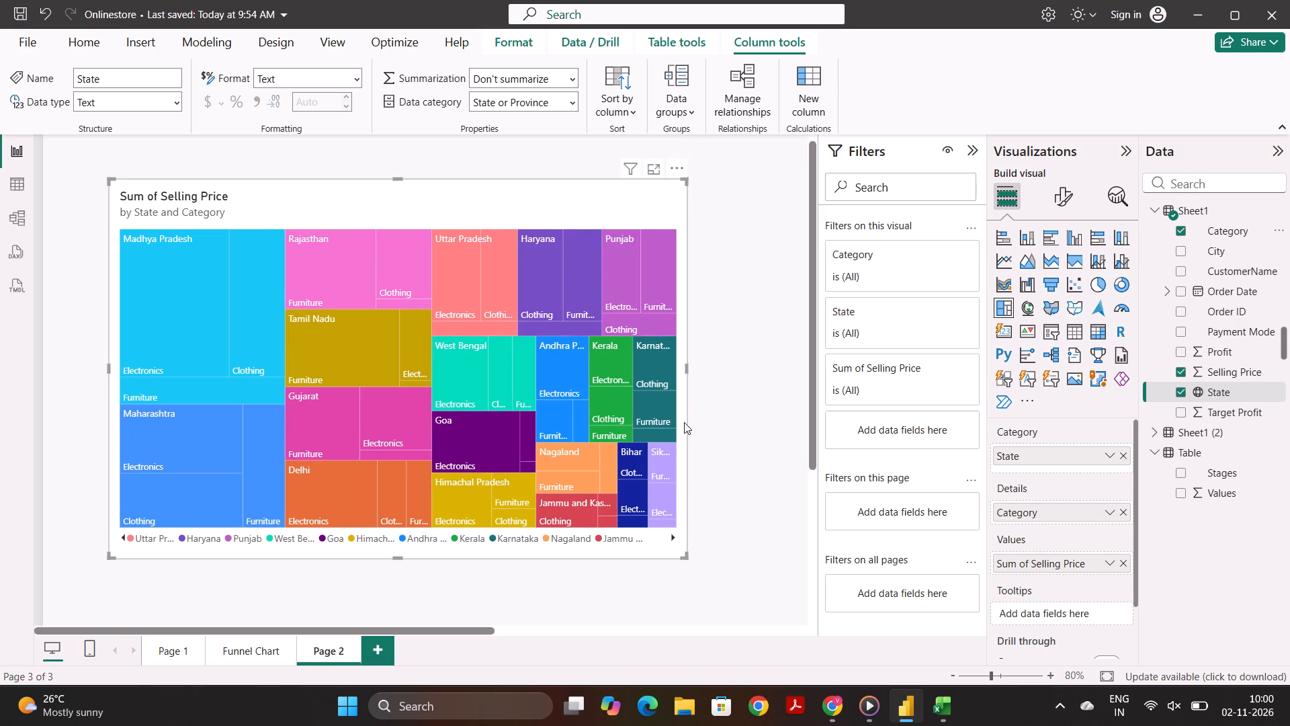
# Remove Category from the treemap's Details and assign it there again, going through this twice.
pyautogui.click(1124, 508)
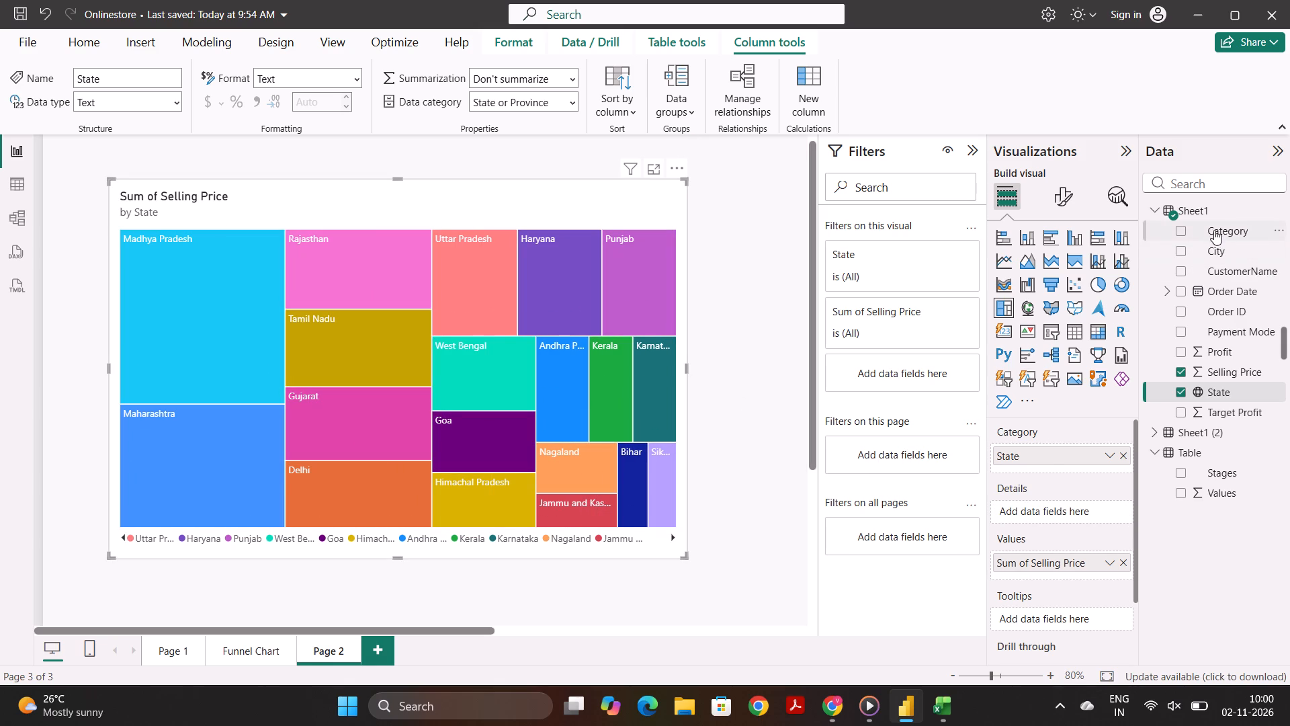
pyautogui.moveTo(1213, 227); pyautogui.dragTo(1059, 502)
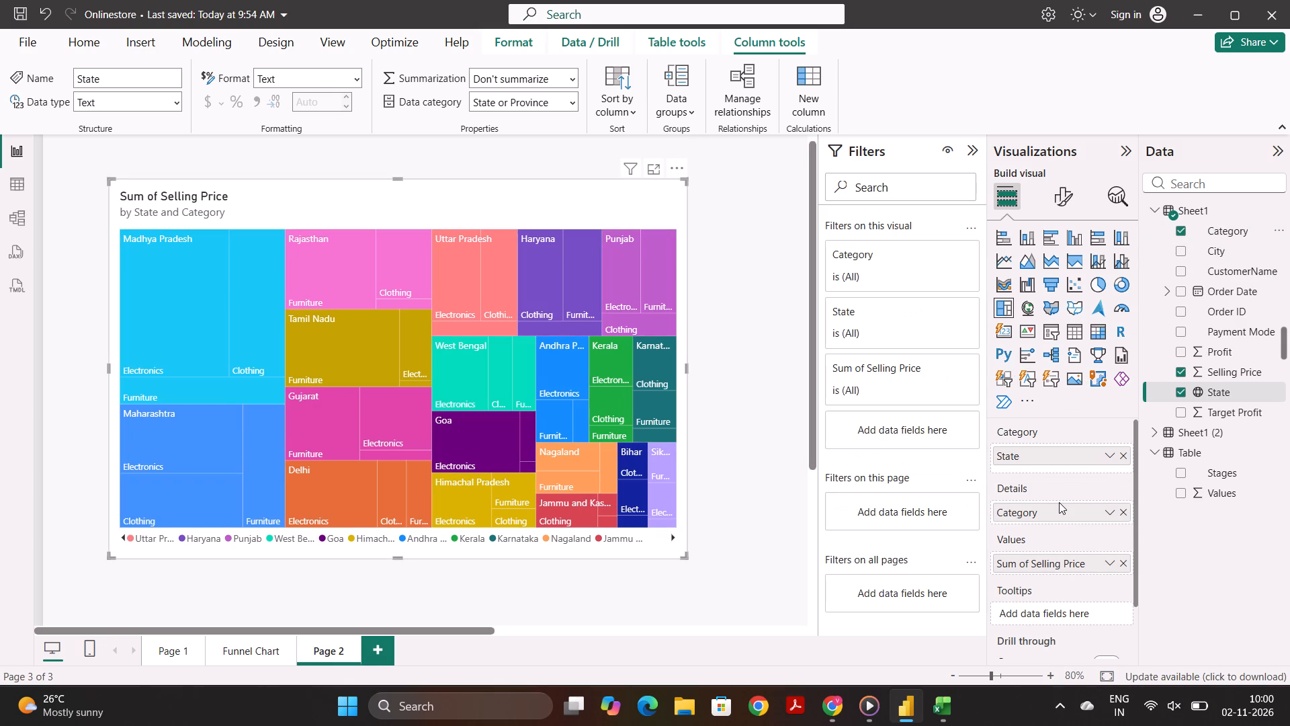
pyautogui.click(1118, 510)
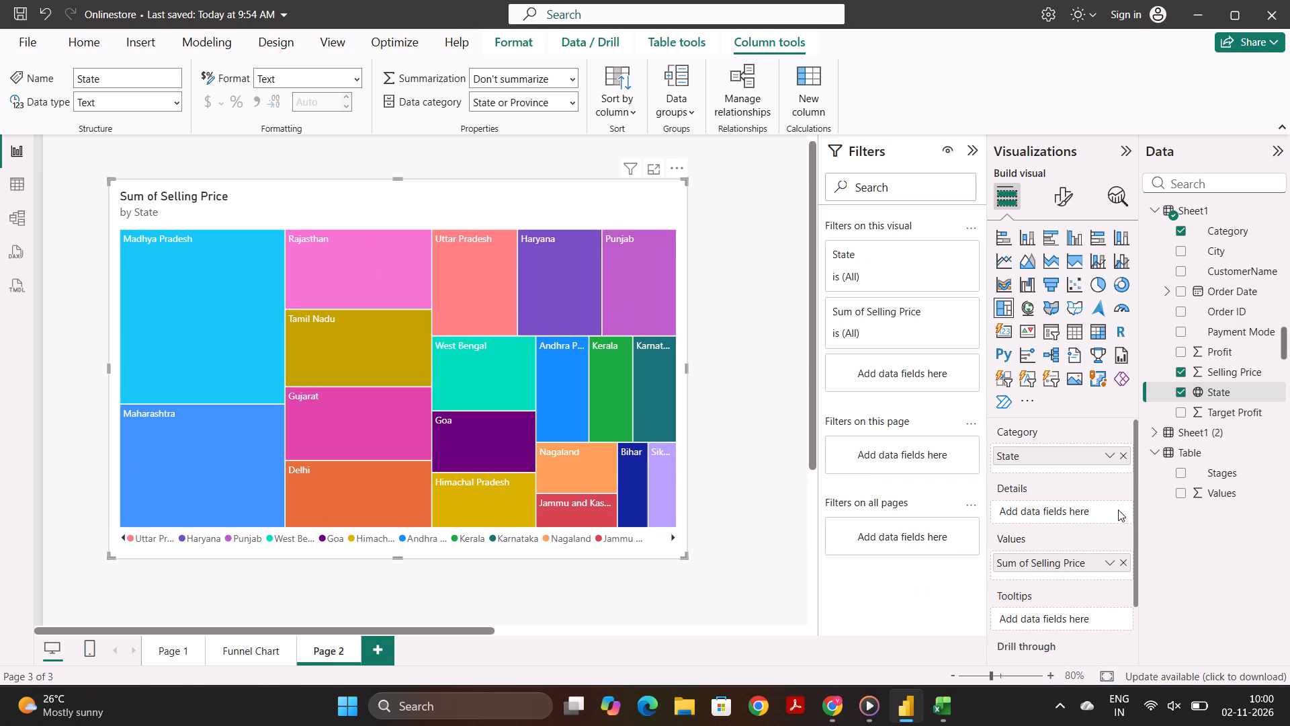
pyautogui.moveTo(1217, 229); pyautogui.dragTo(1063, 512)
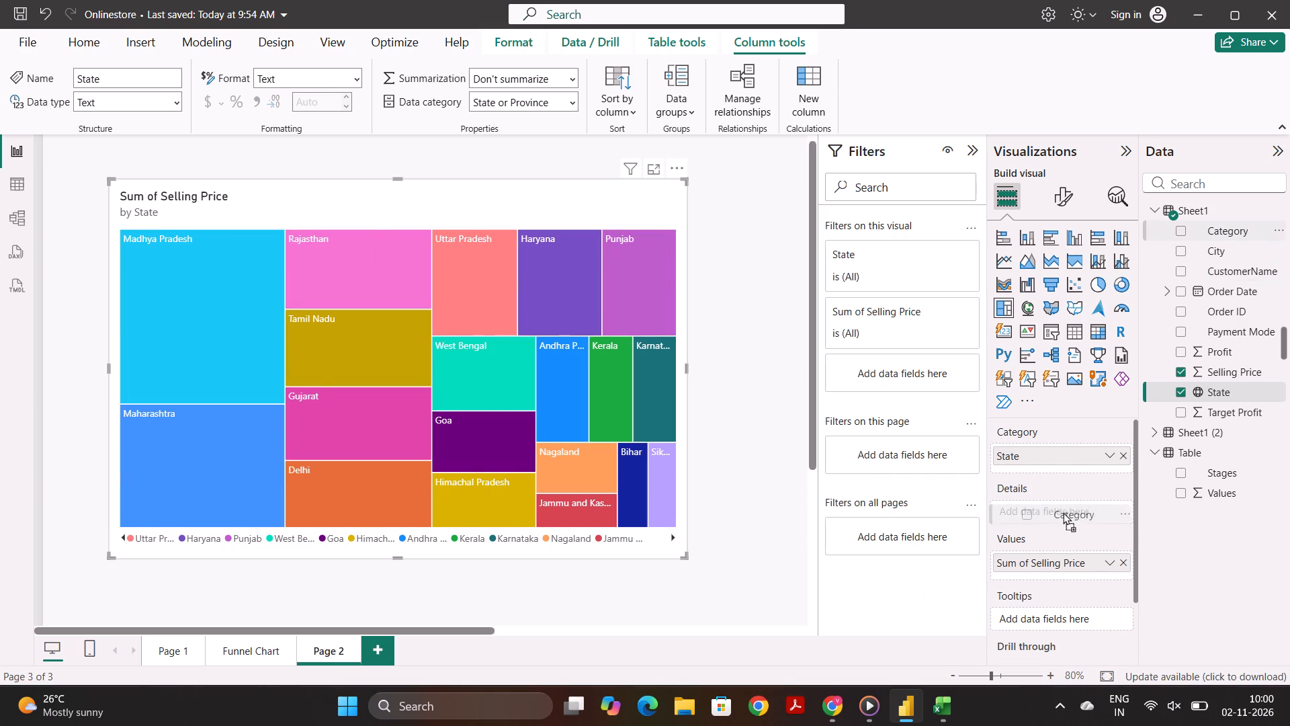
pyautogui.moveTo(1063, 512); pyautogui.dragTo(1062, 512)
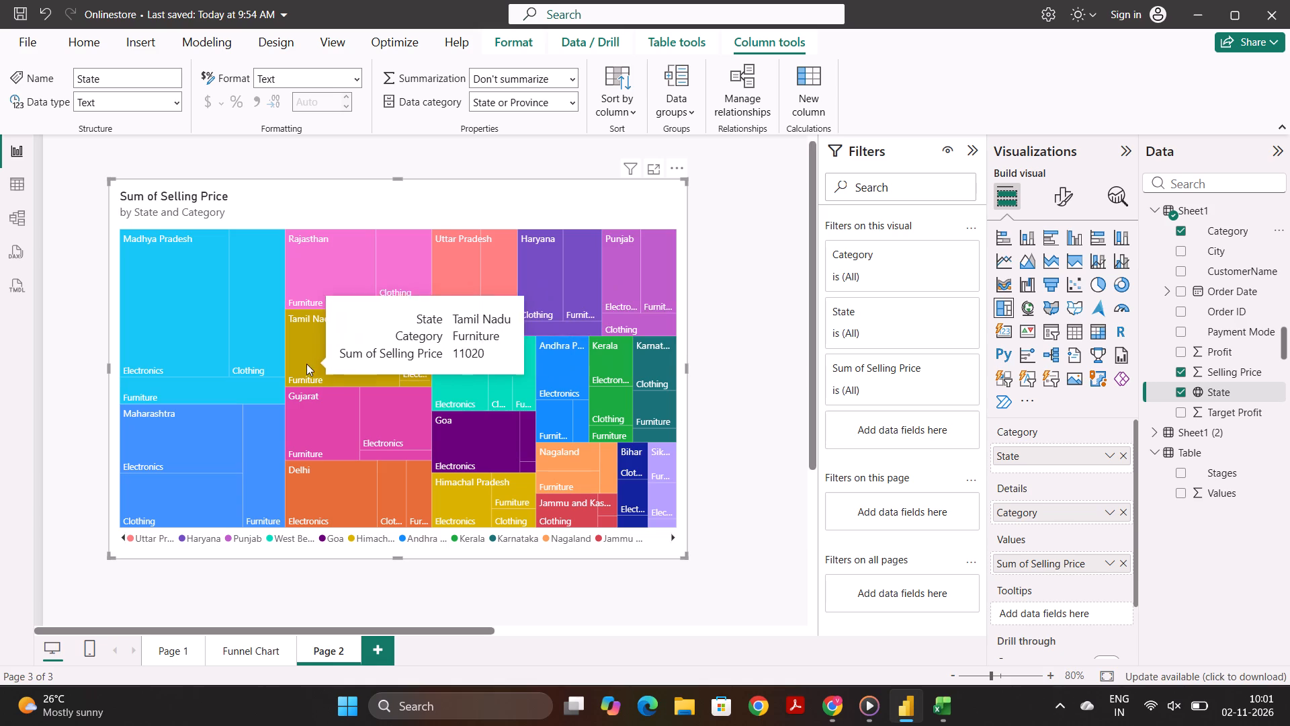
# Highlight individual category tiles within states such as Tamil Nadu, Madhya Pradesh, West Bengal and Goa to examine their selling prices.
pyautogui.click(288, 284)
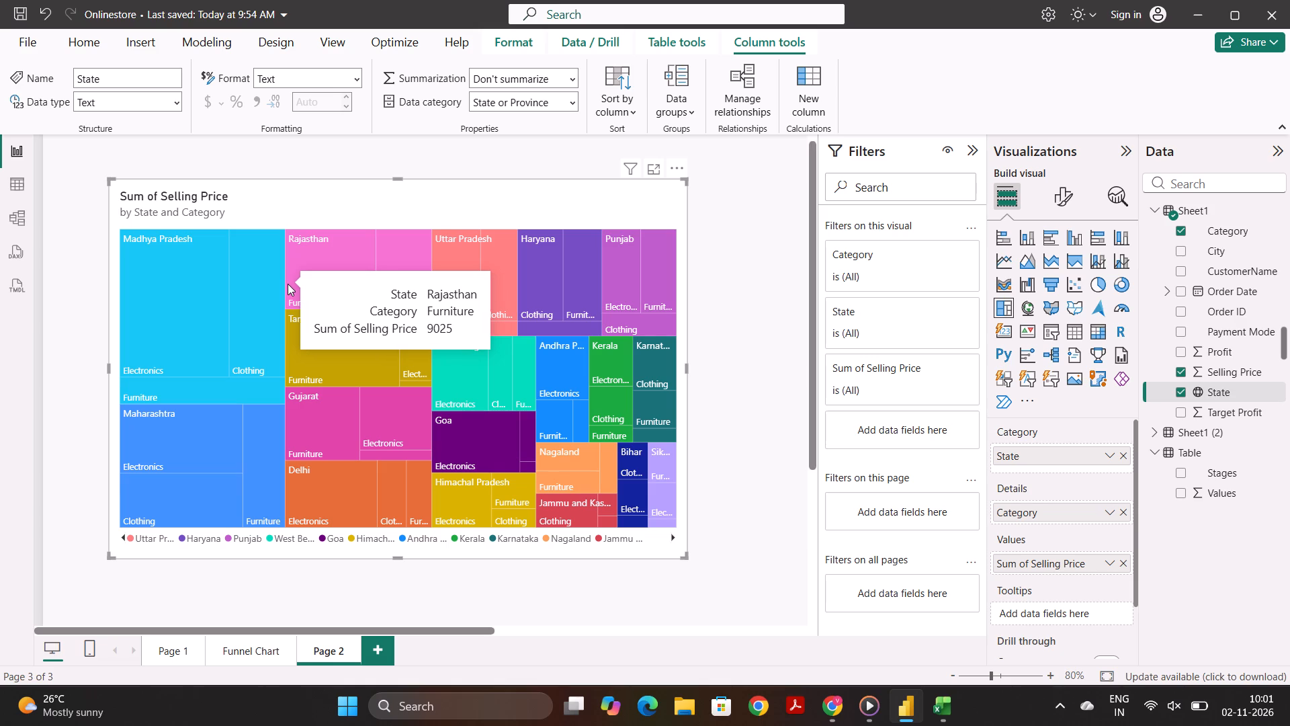
pyautogui.click(337, 331)
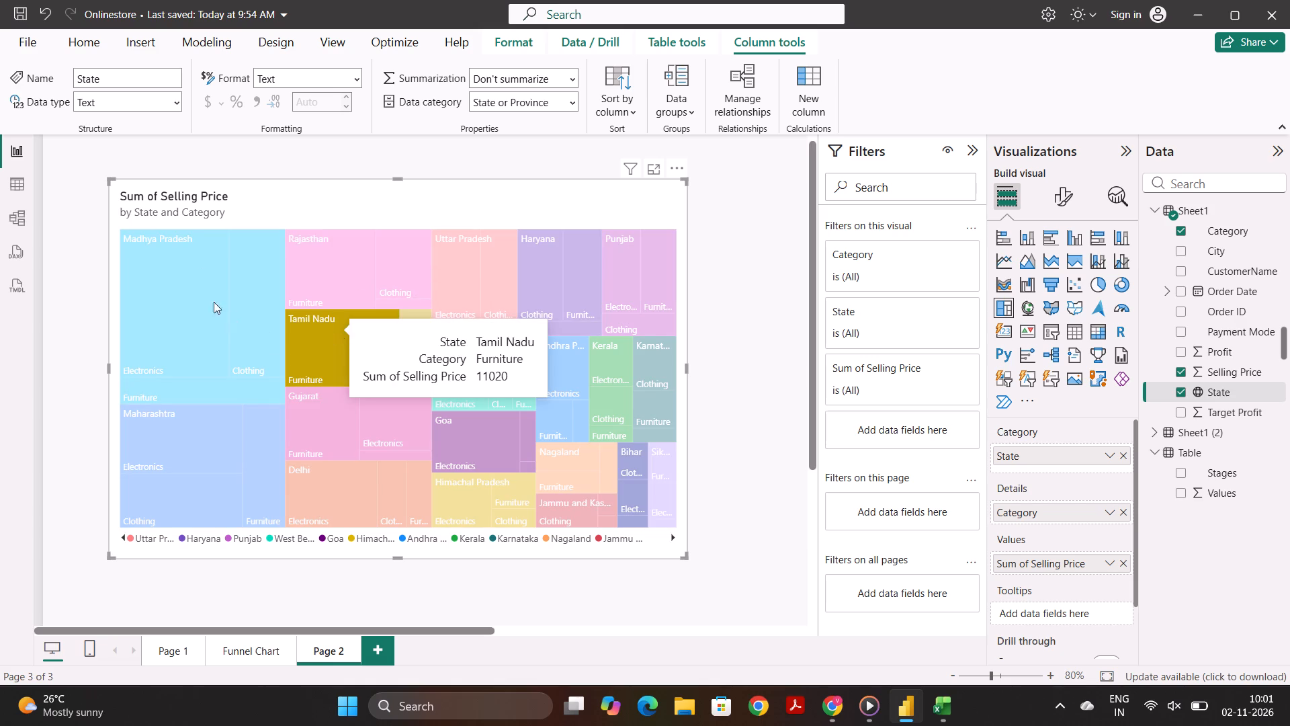
pyautogui.click(187, 276)
pyautogui.click(306, 195)
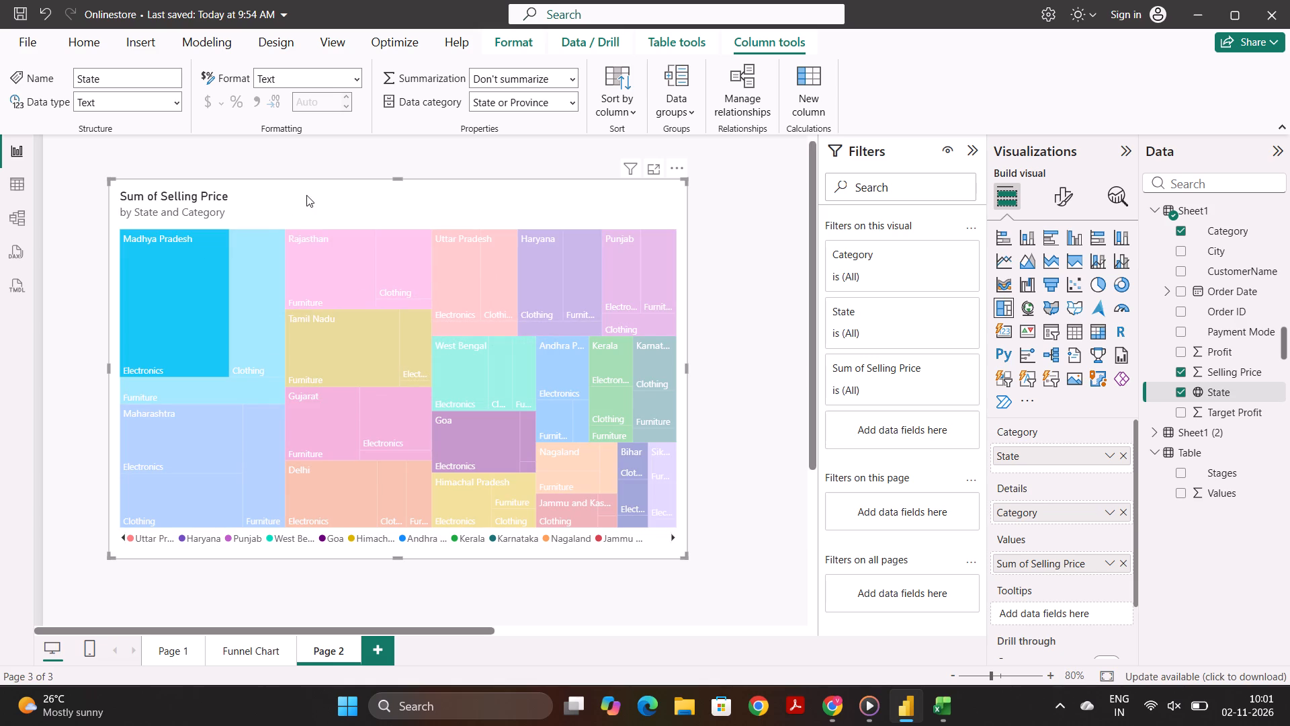
pyautogui.click(791, 408)
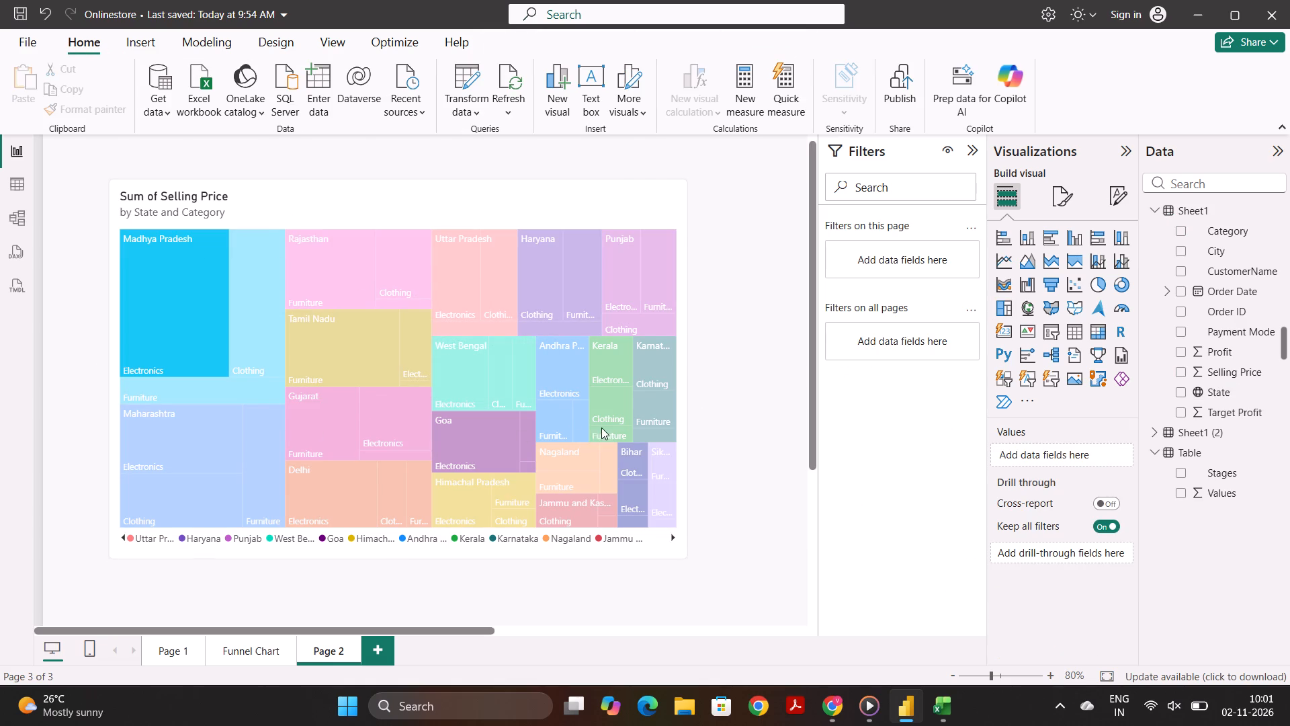
pyautogui.click(550, 399)
pyautogui.click(262, 285)
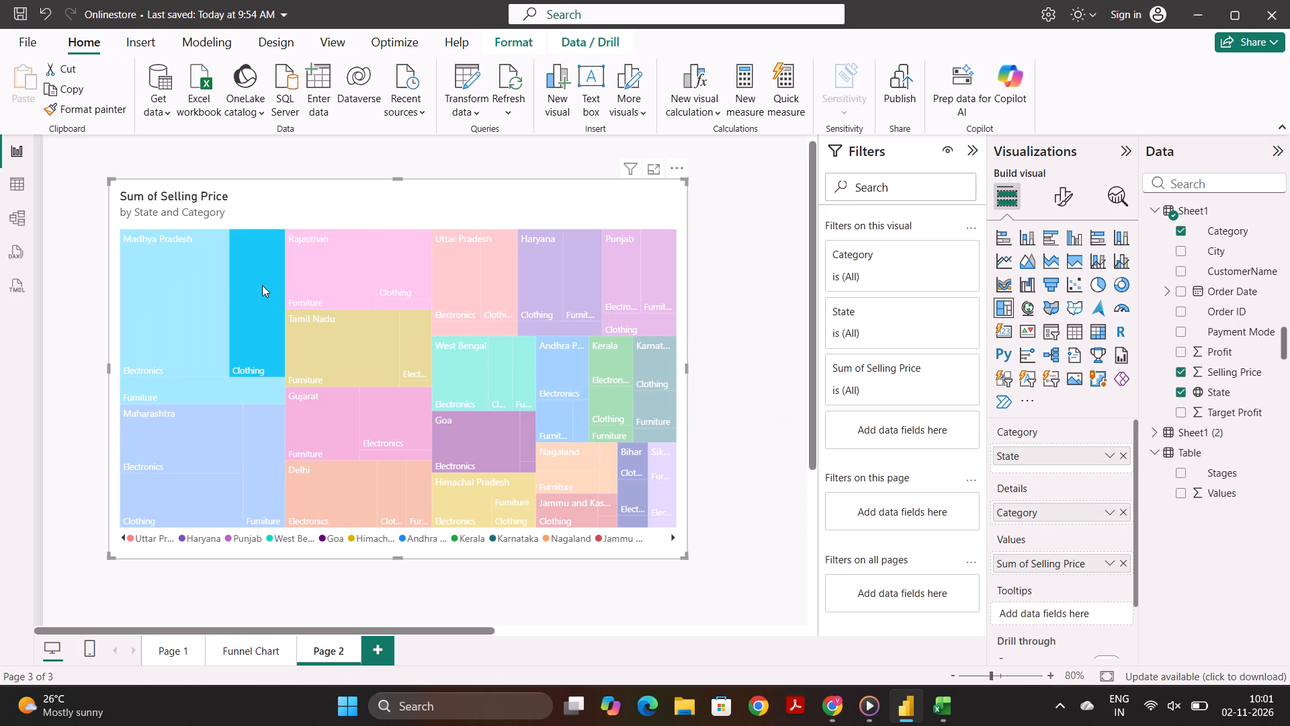
pyautogui.click(204, 290)
pyautogui.click(304, 186)
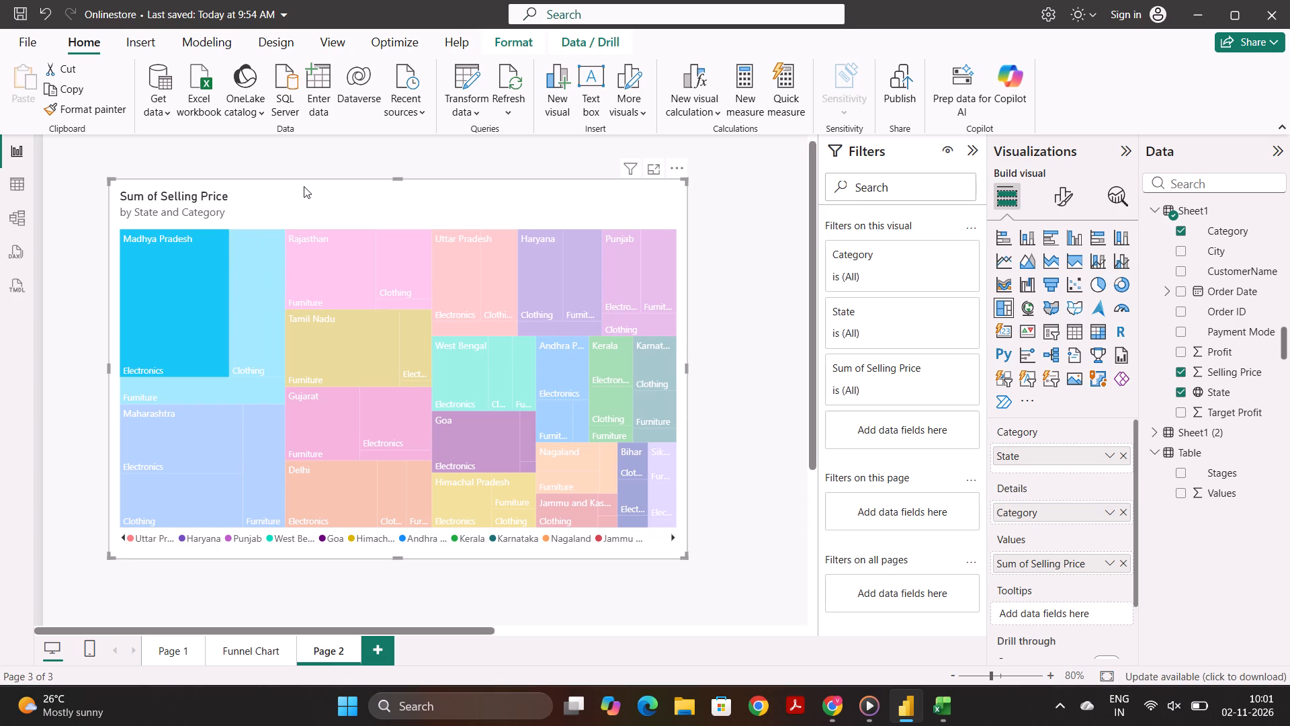
pyautogui.click(501, 391)
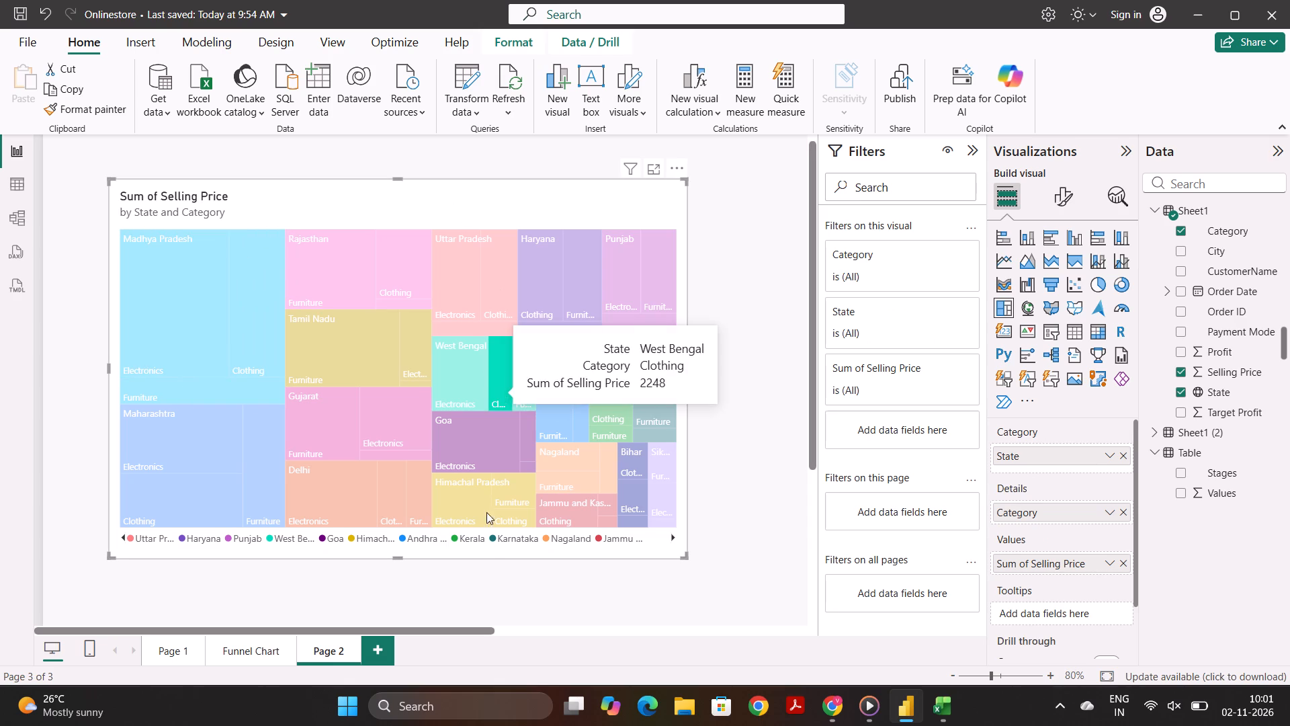
pyautogui.click(433, 465)
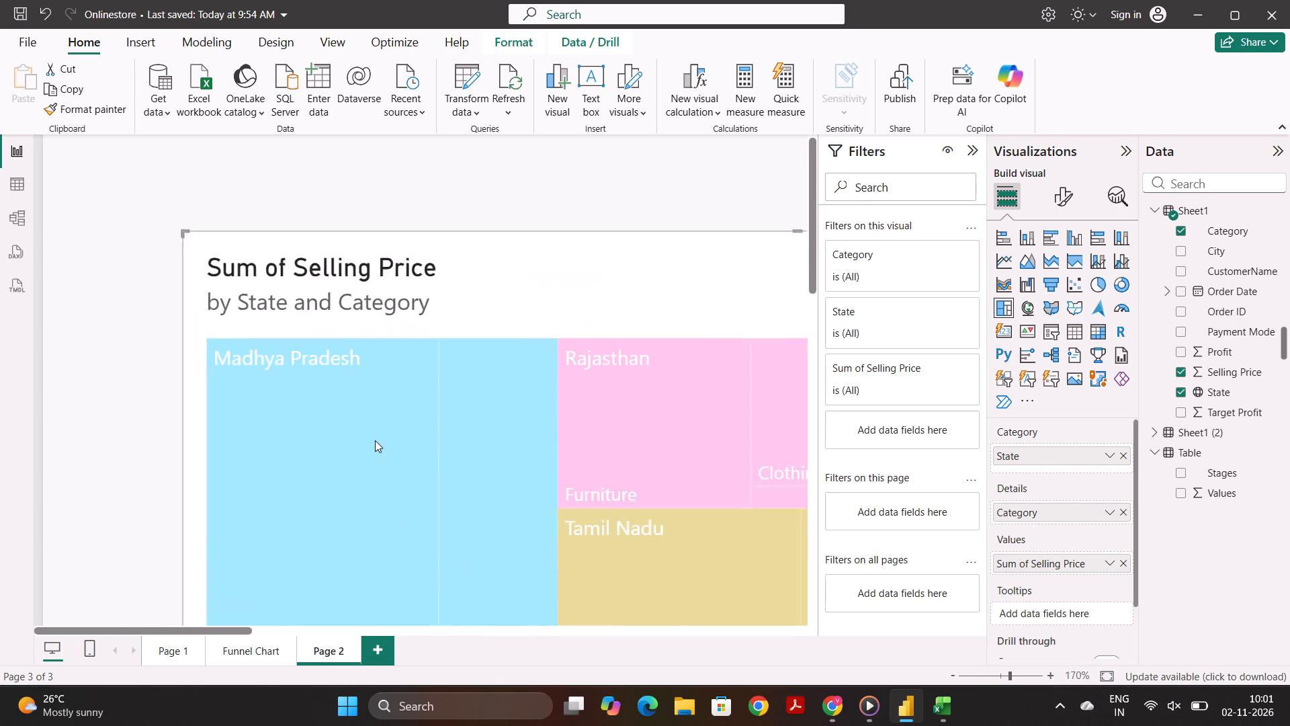
pyautogui.click(273, 370)
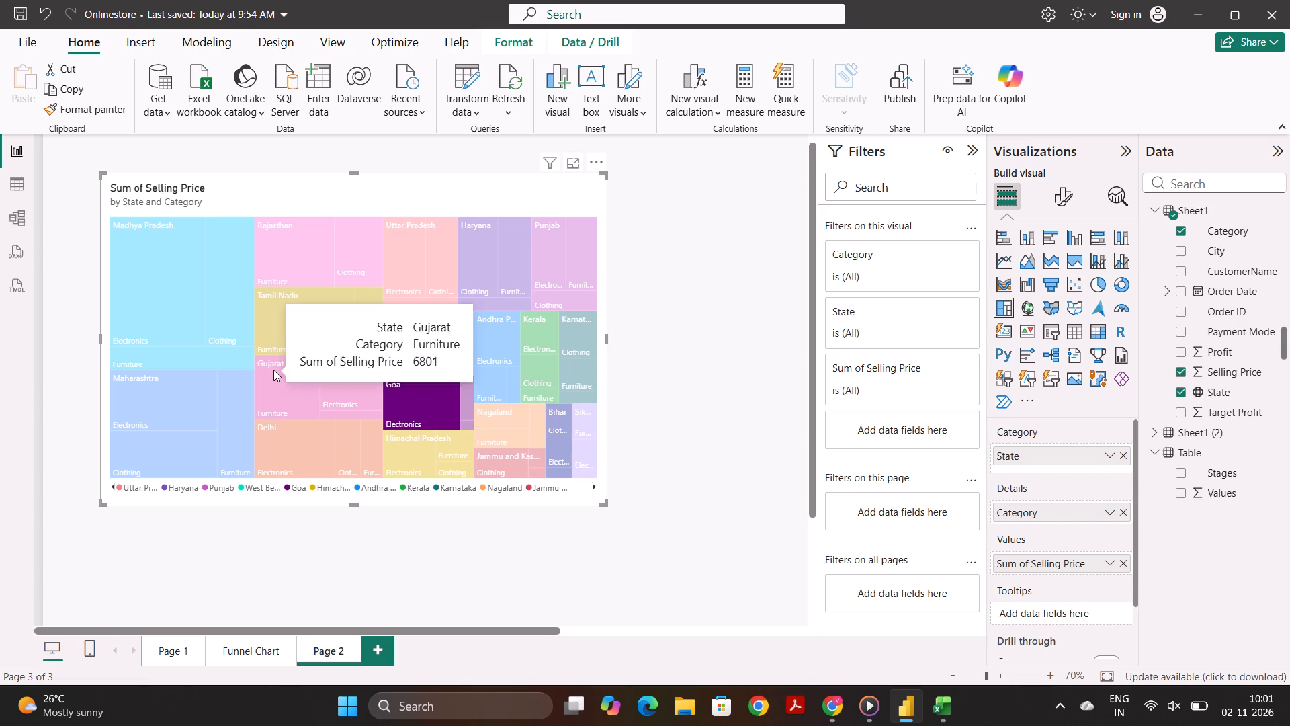
pyautogui.click(159, 321)
pyautogui.click(179, 390)
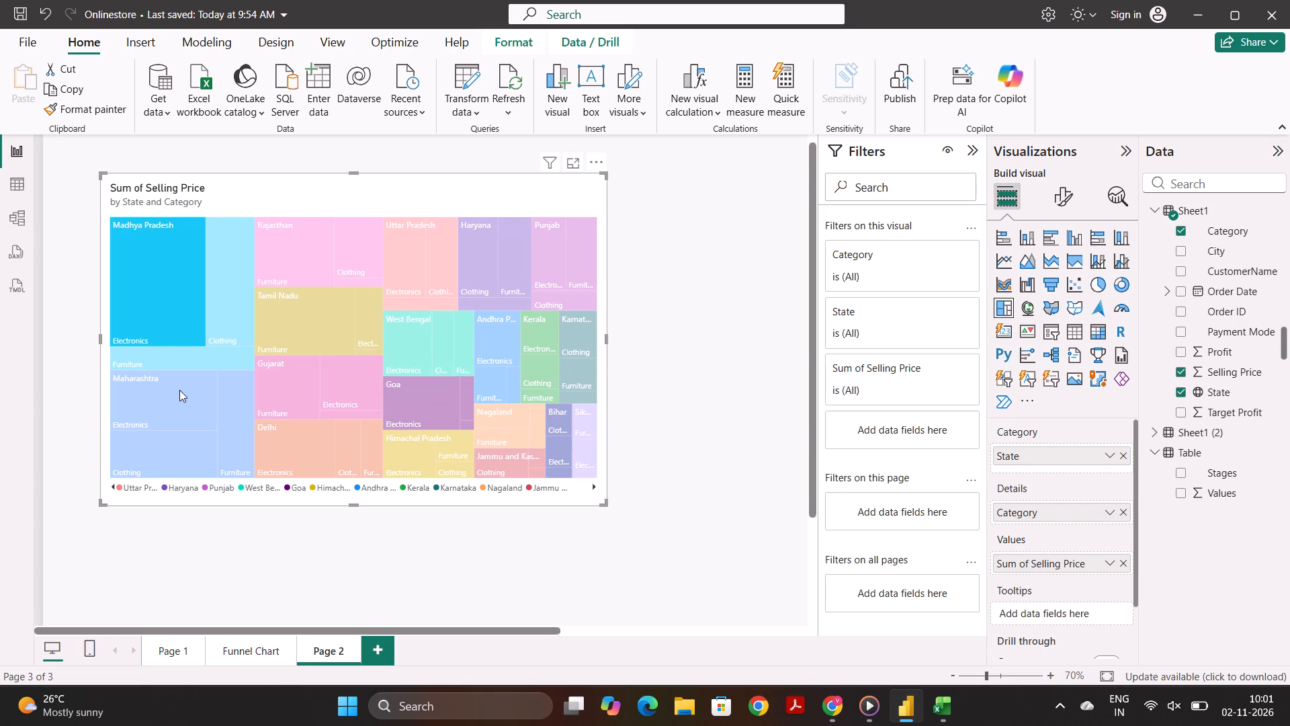
pyautogui.click(224, 319)
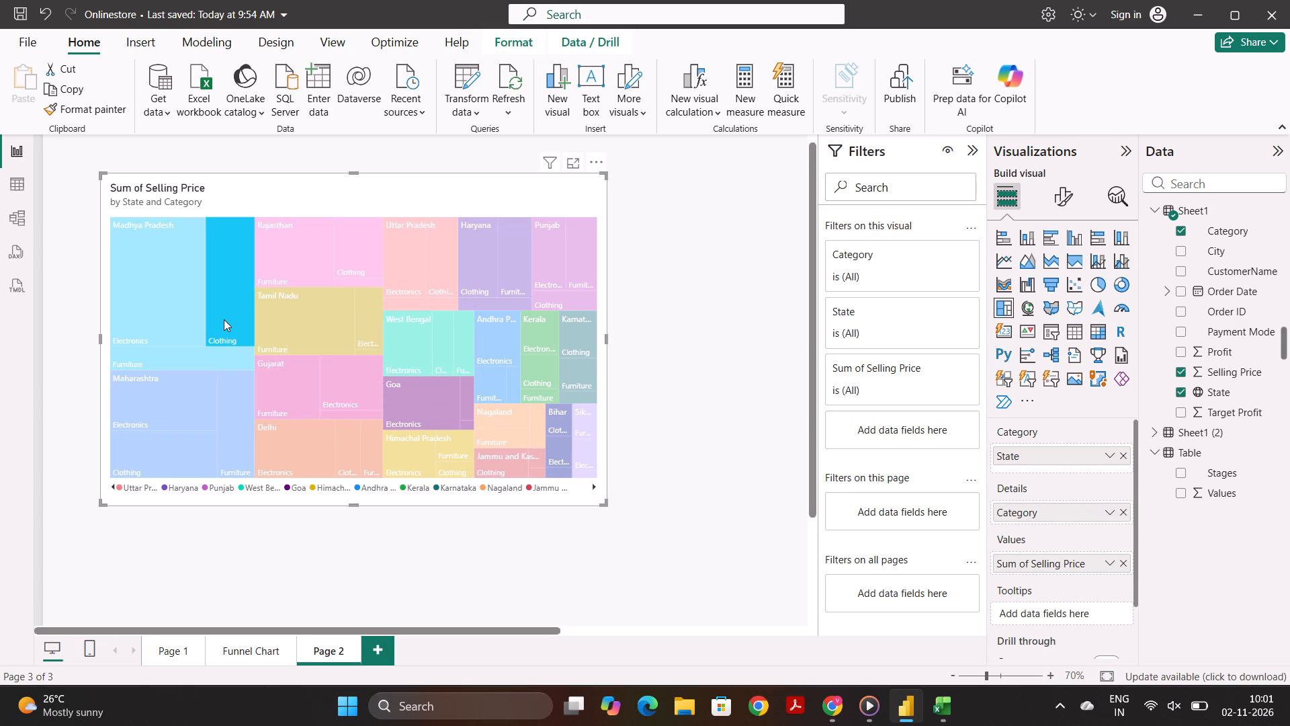
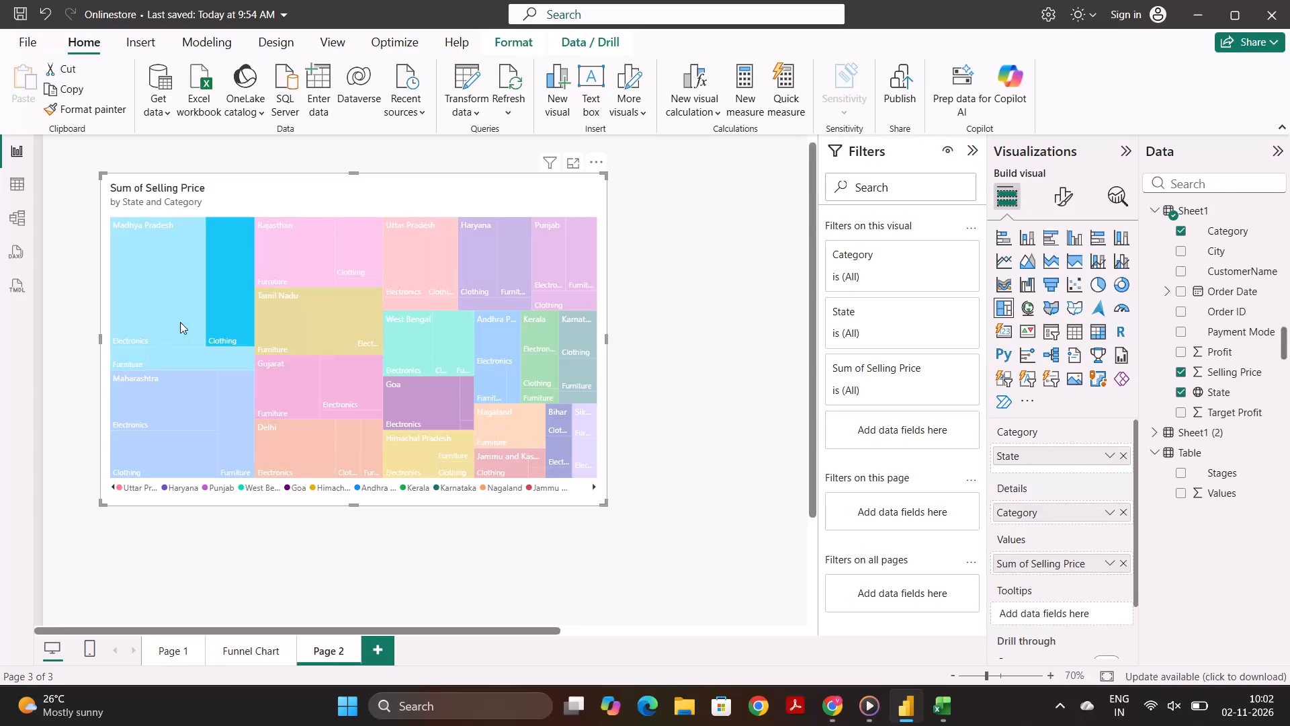
# Highlight category tiles in Maharashtra, Madhya Pradesh and Andhra Pradesh one at a time to examine their selling prices.
pyautogui.click(192, 472)
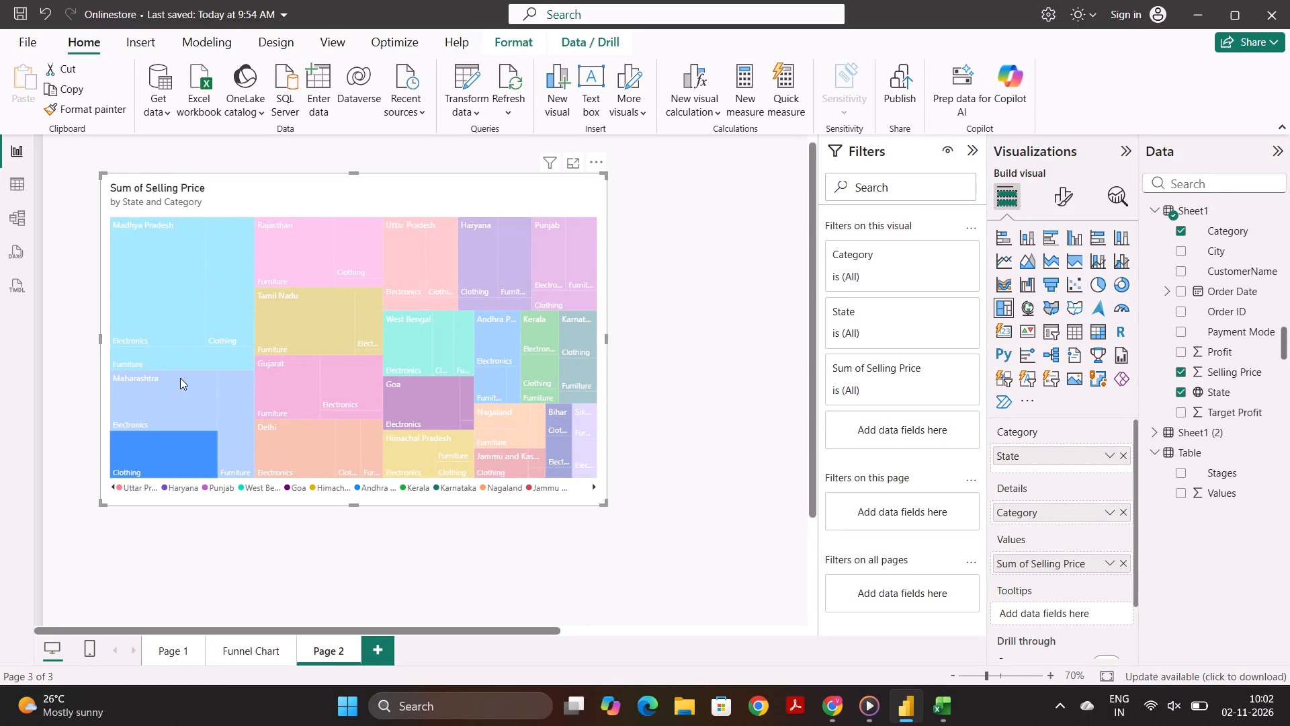
pyautogui.click(183, 380)
pyautogui.click(160, 337)
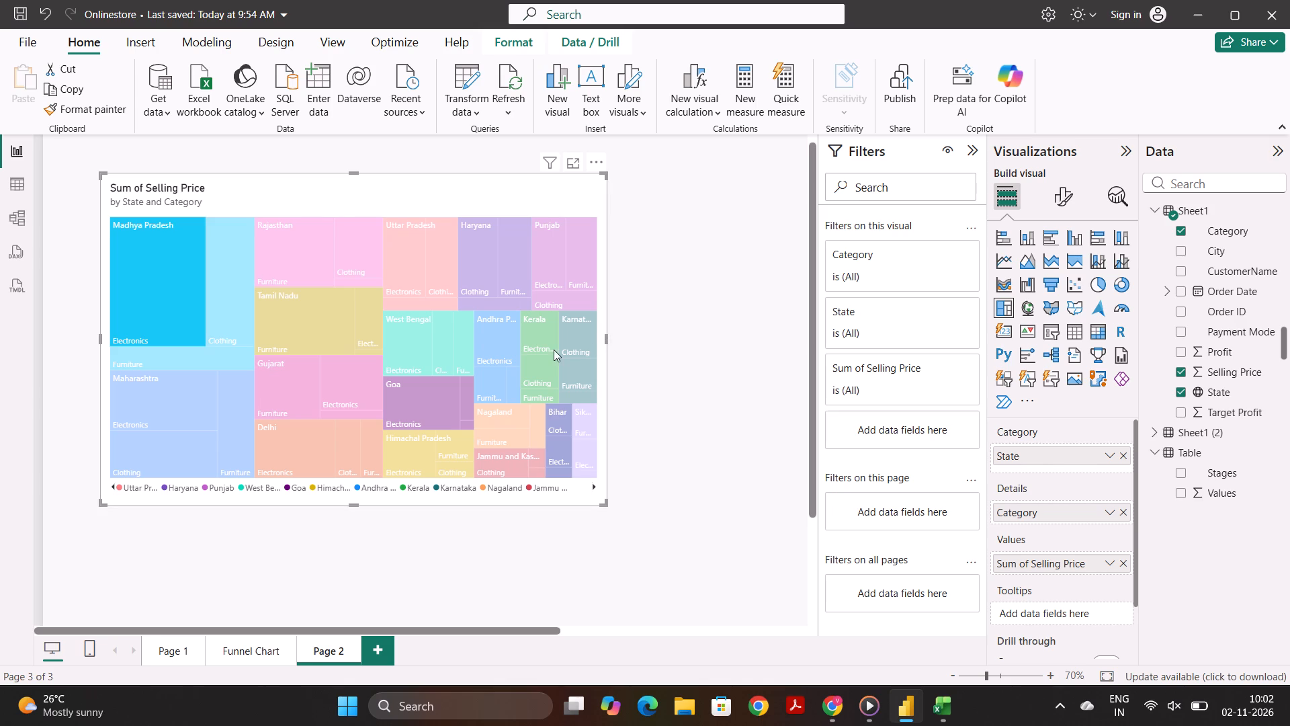
pyautogui.click(749, 386)
pyautogui.click(516, 323)
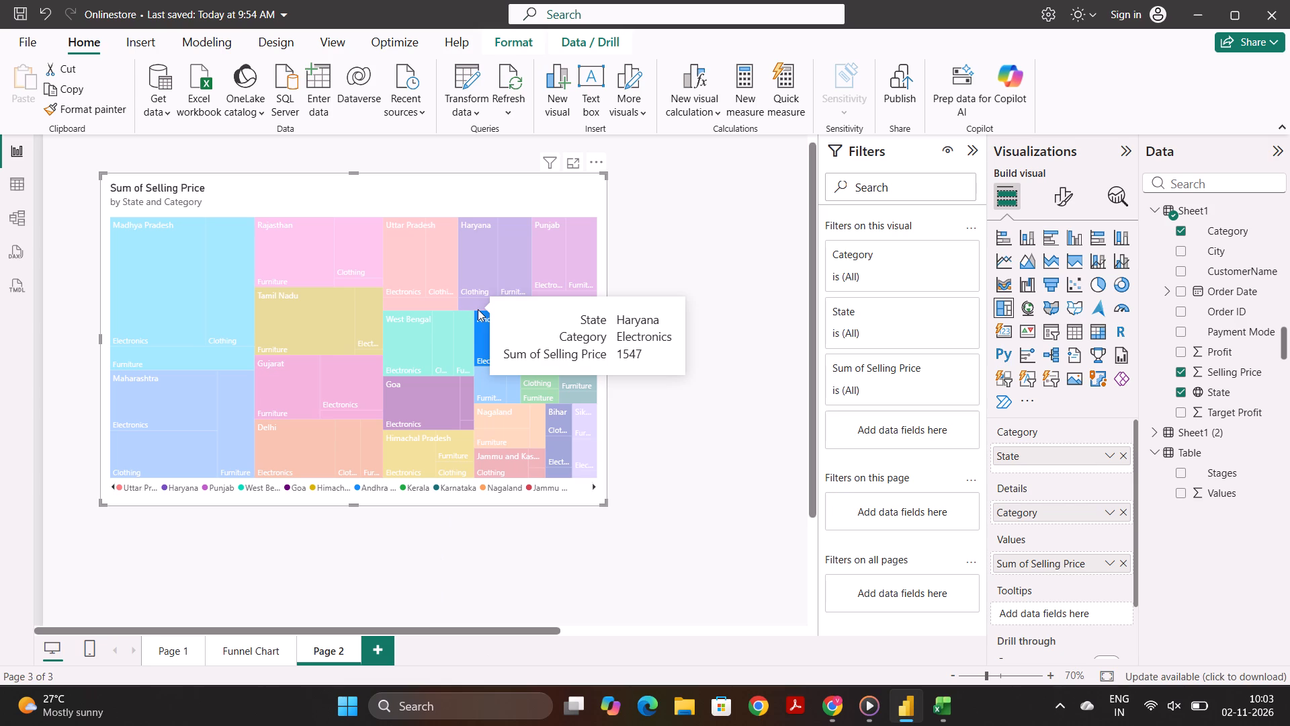
# Recolor Madhya Pradesh in the treemap, trying dark purple #3a2761 first and settling on the bright blue from the recent colors.
pyautogui.click(1060, 208)
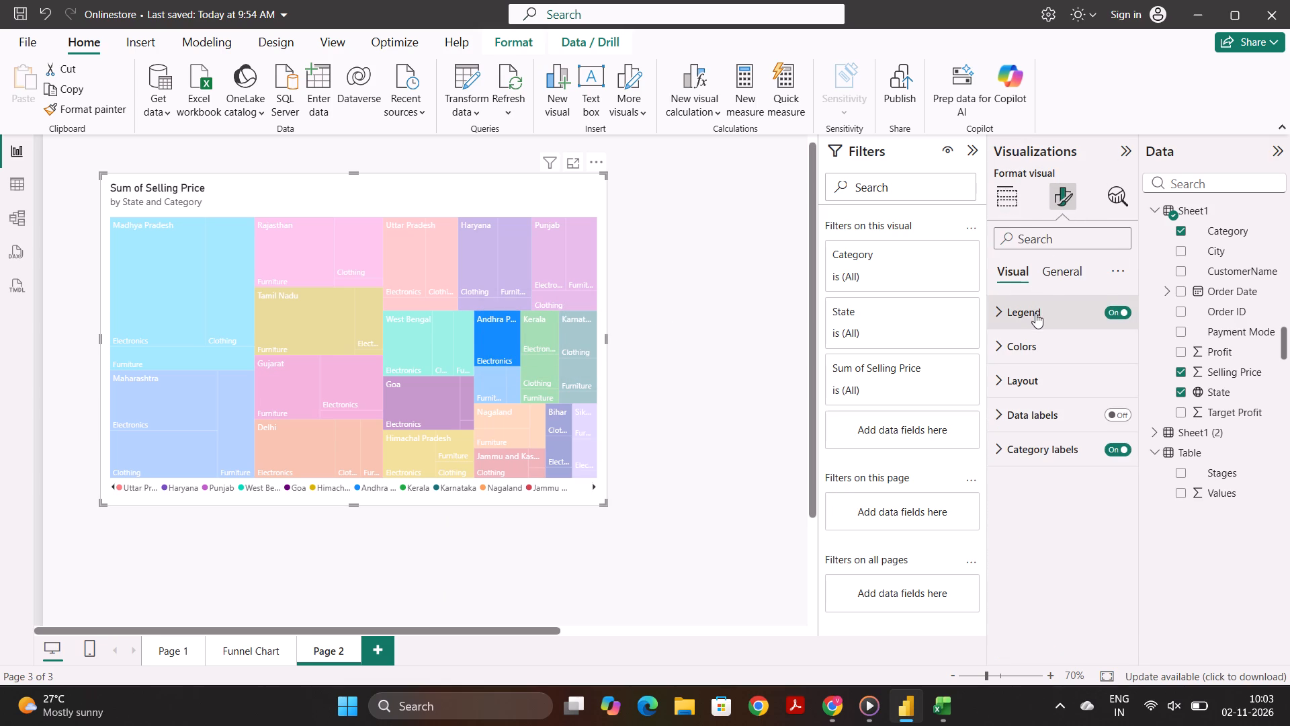
pyautogui.click(1028, 341)
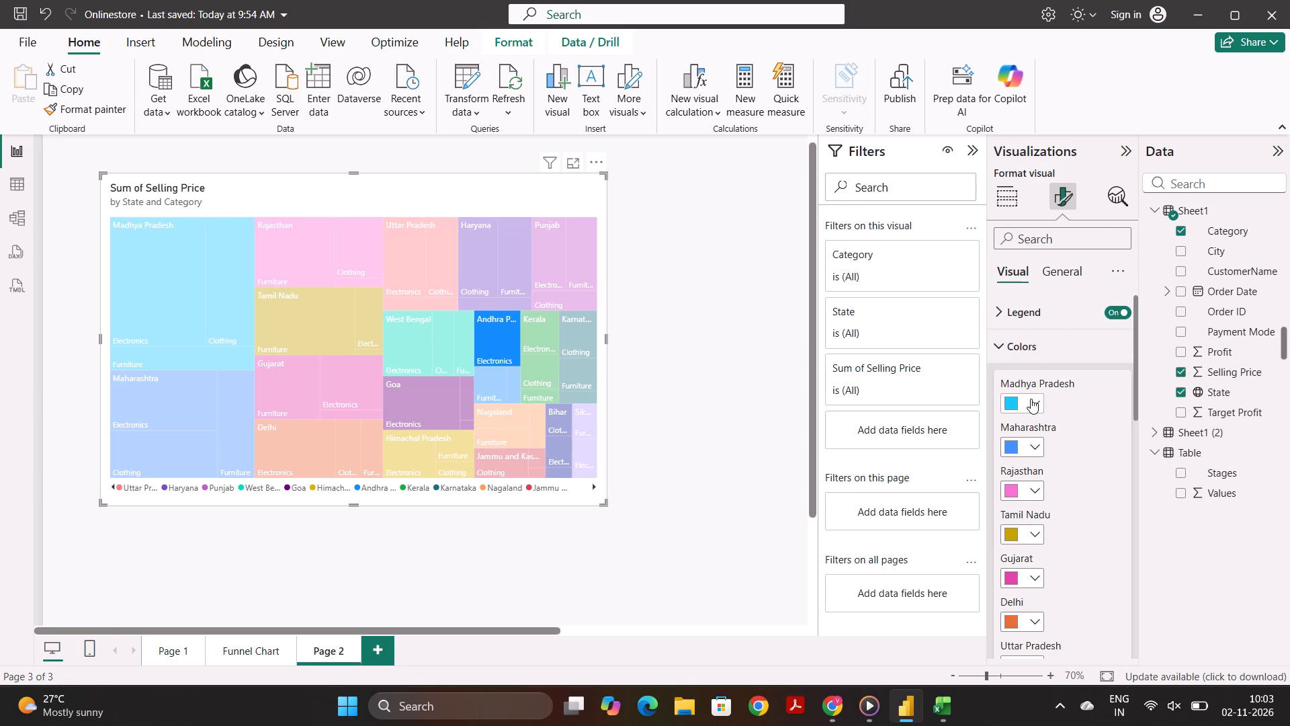
pyautogui.click(1031, 399)
pyautogui.click(1066, 296)
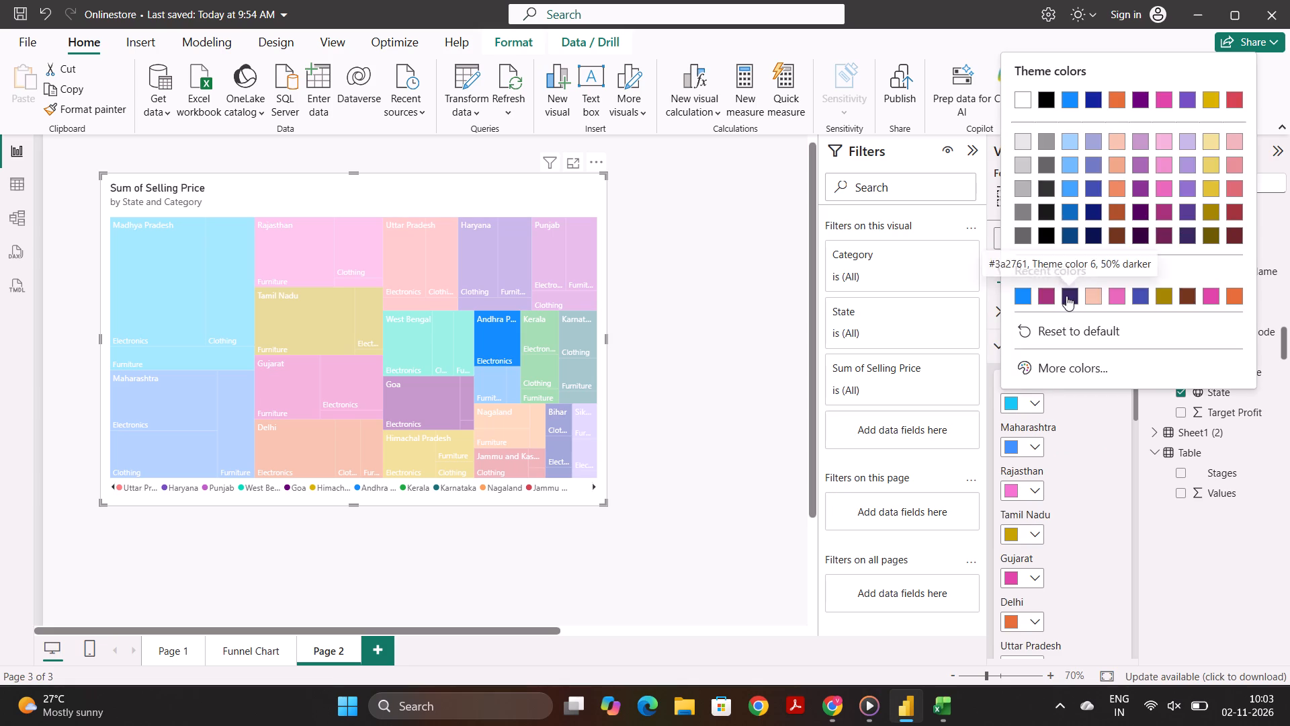
pyautogui.click(1032, 405)
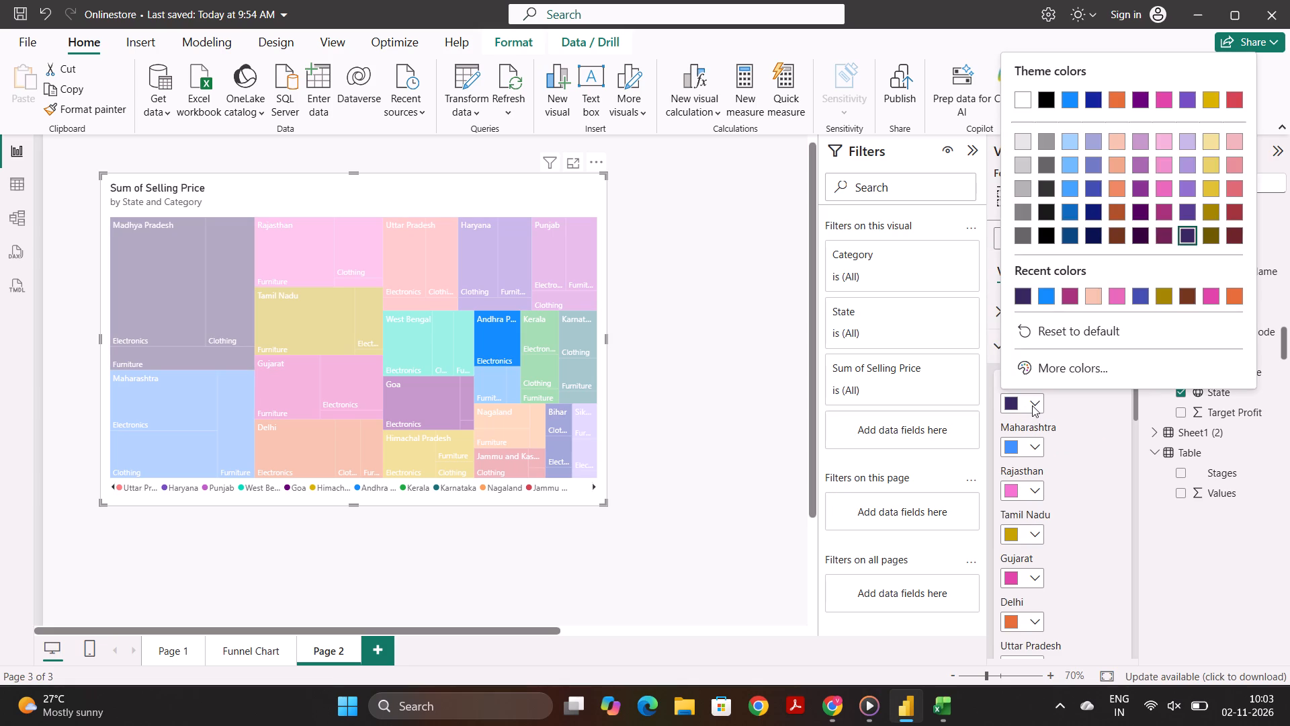
pyautogui.click(1046, 300)
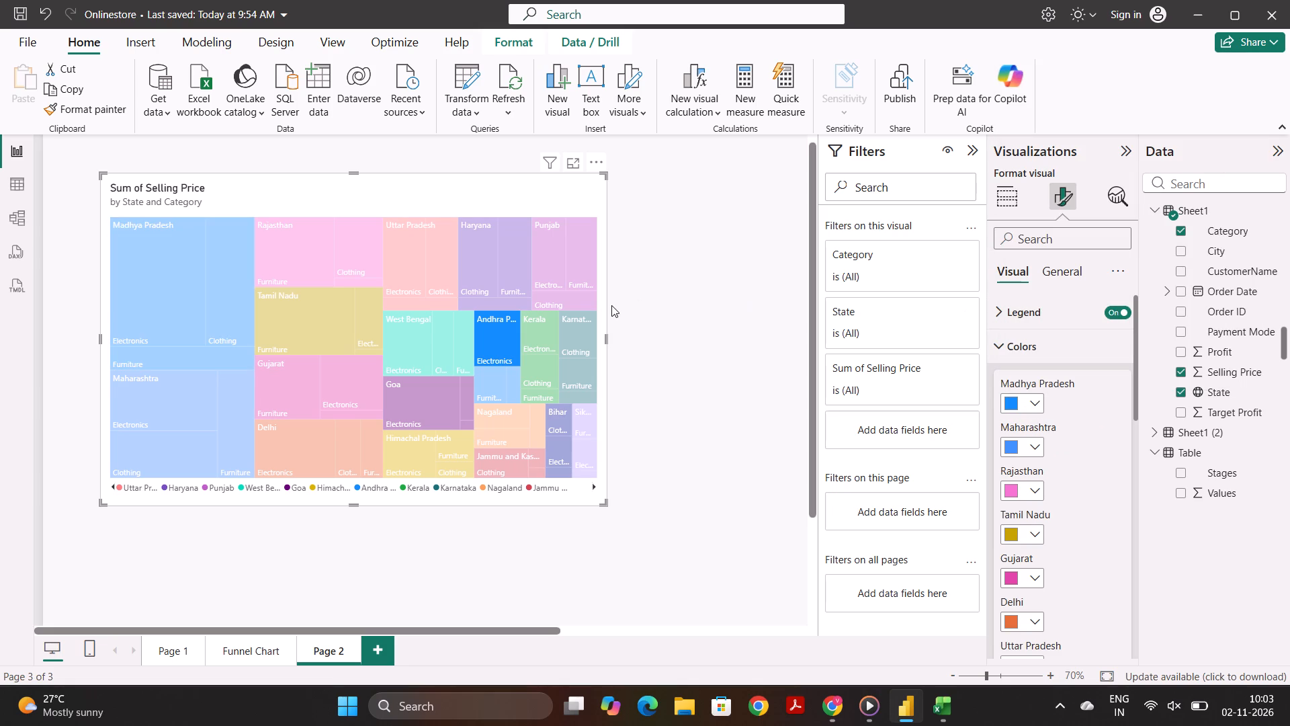
pyautogui.click(628, 282)
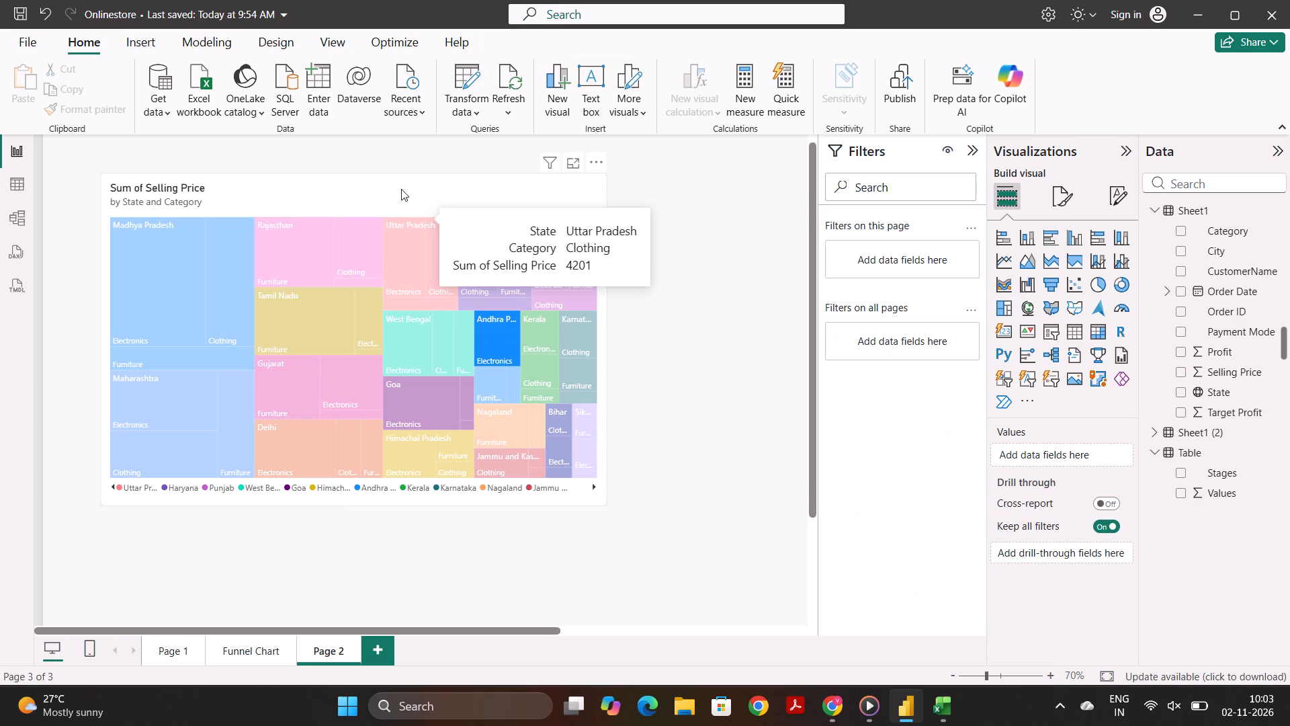
# Examine the recolored treemap by highlighting tiles in Madhya Pradesh, Gujarat and Maharashtra and paging the legend to its last states.
pyautogui.click(401, 189)
pyautogui.click(206, 308)
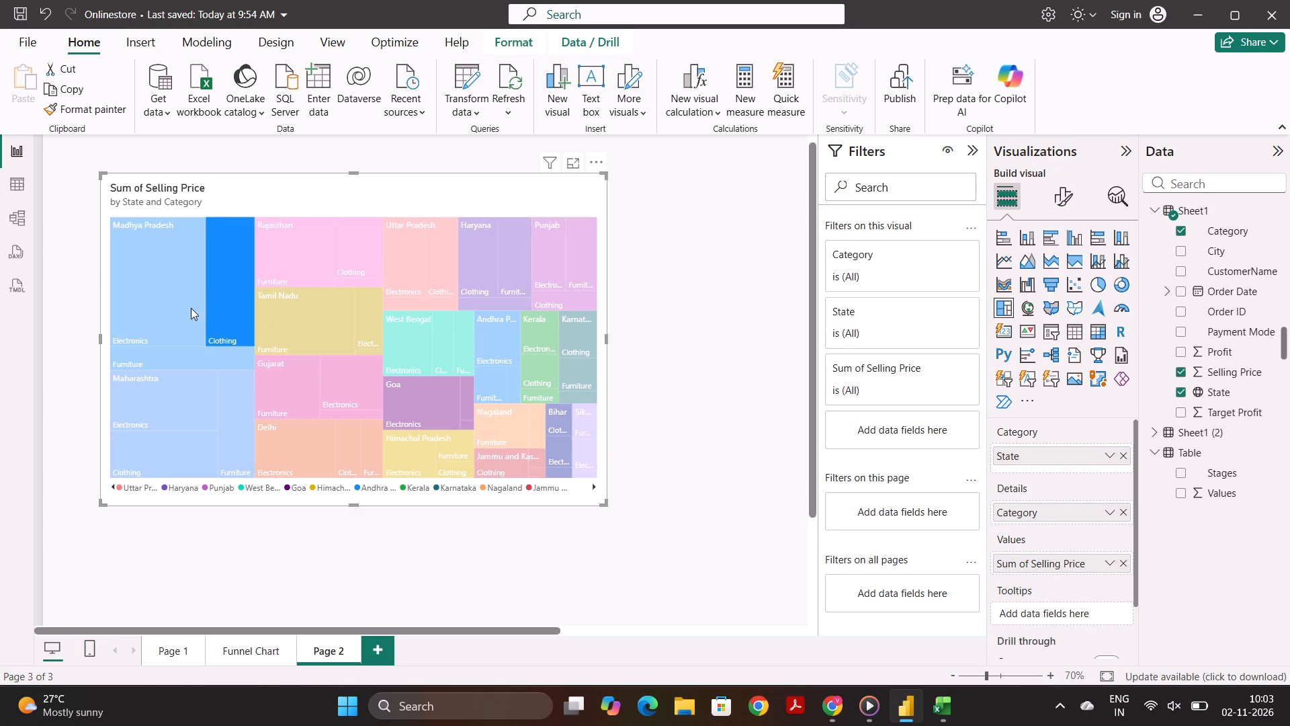
pyautogui.click(189, 309)
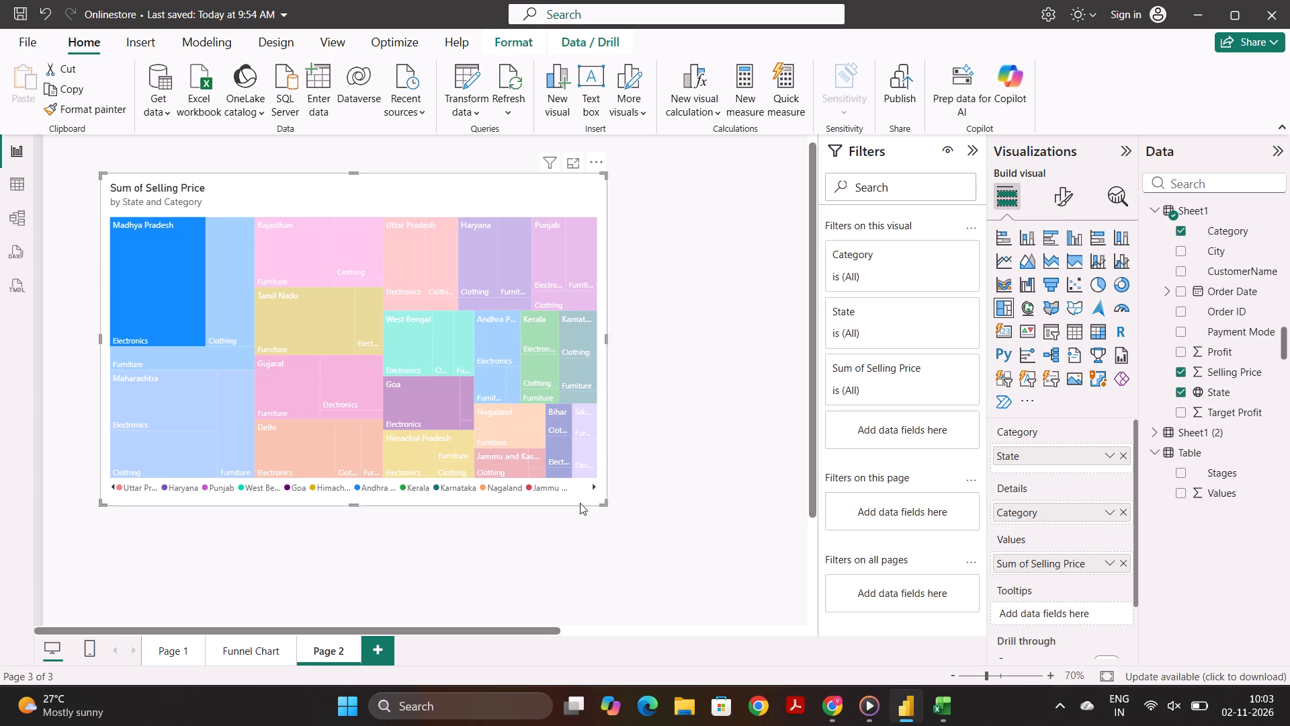
pyautogui.click(594, 485)
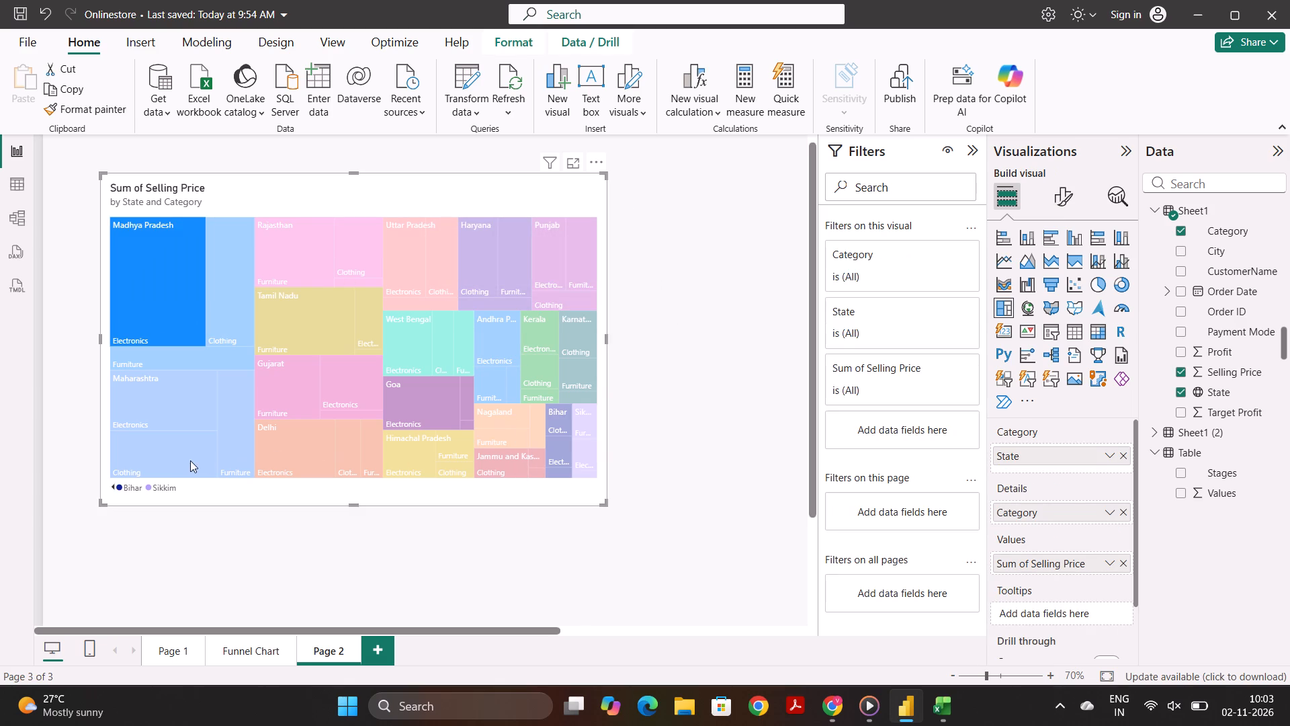
pyautogui.click(271, 403)
pyautogui.click(159, 388)
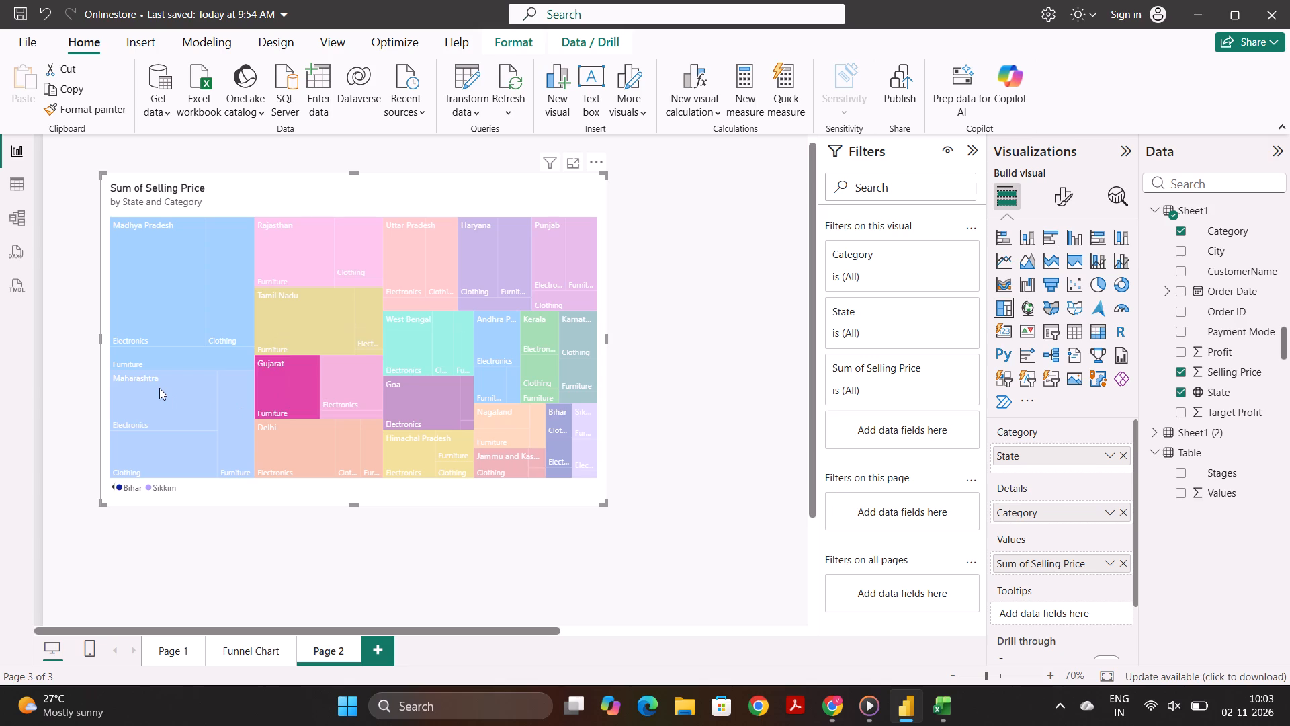
pyautogui.click(161, 346)
# Save the Onlinestore report.
pyautogui.hotkey('ctrl', 's')
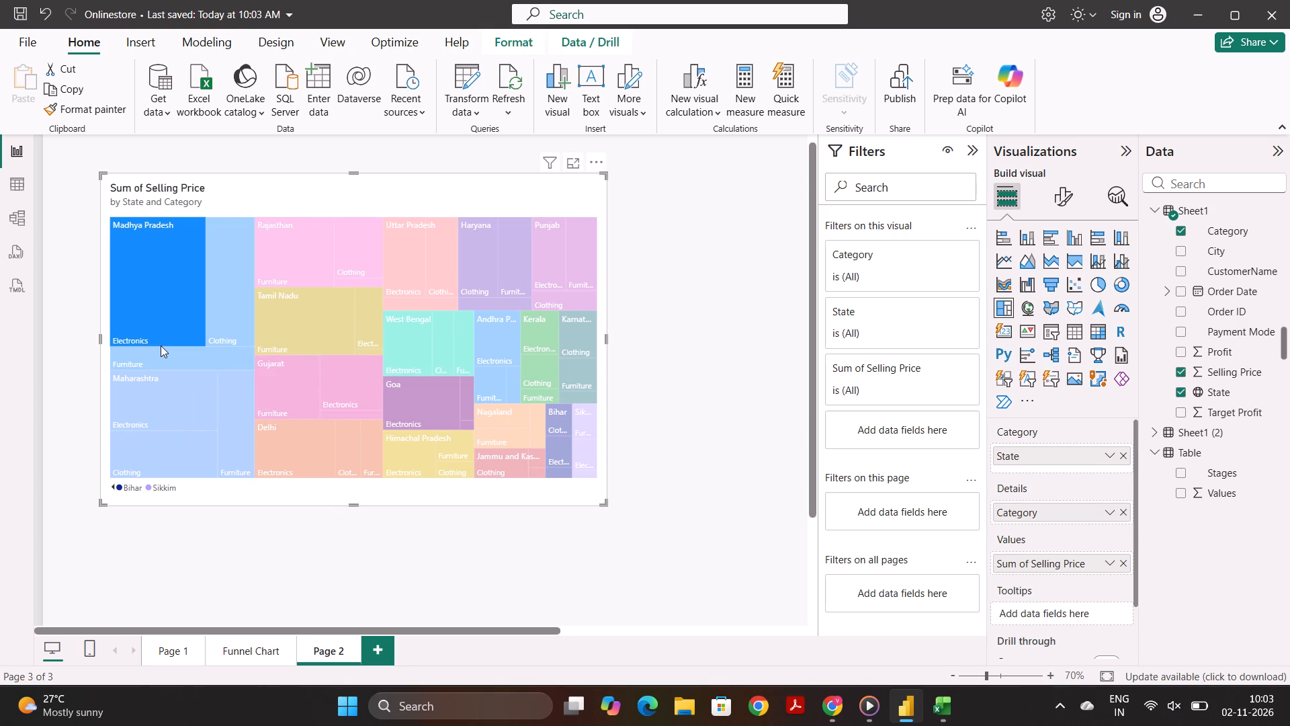
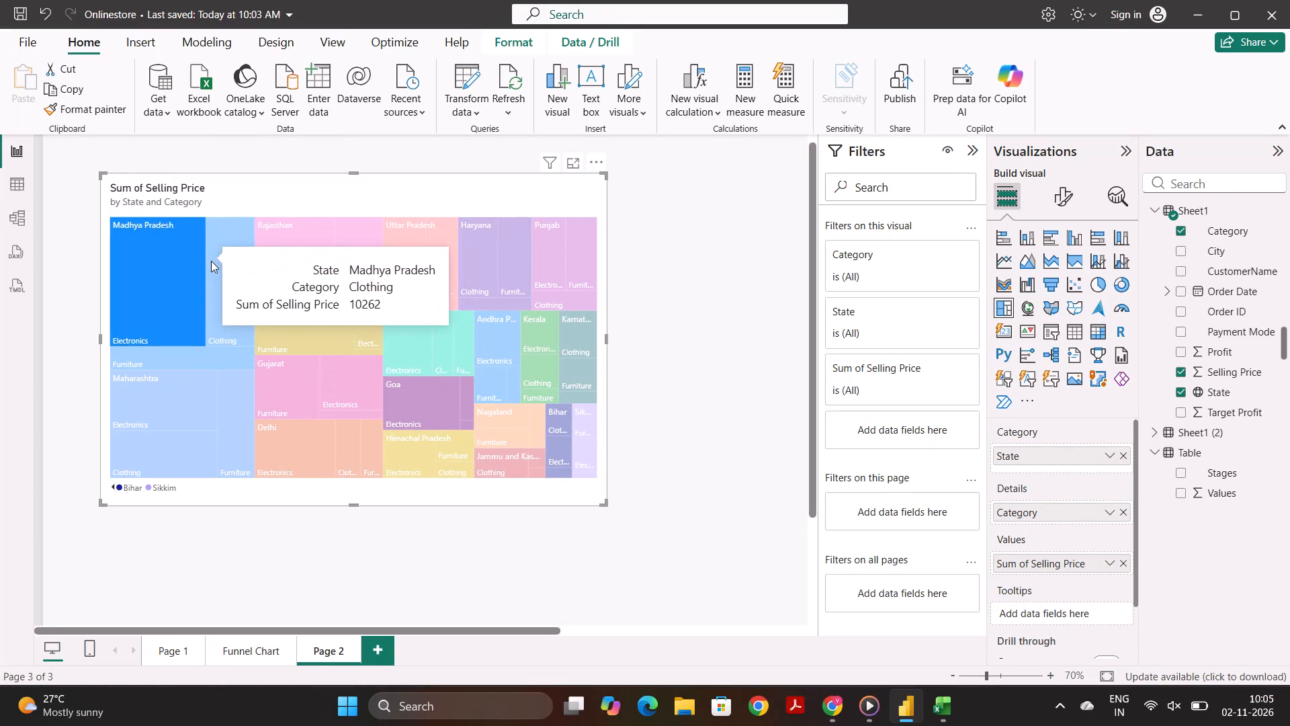
# Examine selling prices by highlighting the Clothing and Electronics tiles of Madhya Pradesh and Electronics of Andhra Pradesh, then clear the highlight.
pyautogui.click(211, 261)
pyautogui.click(159, 274)
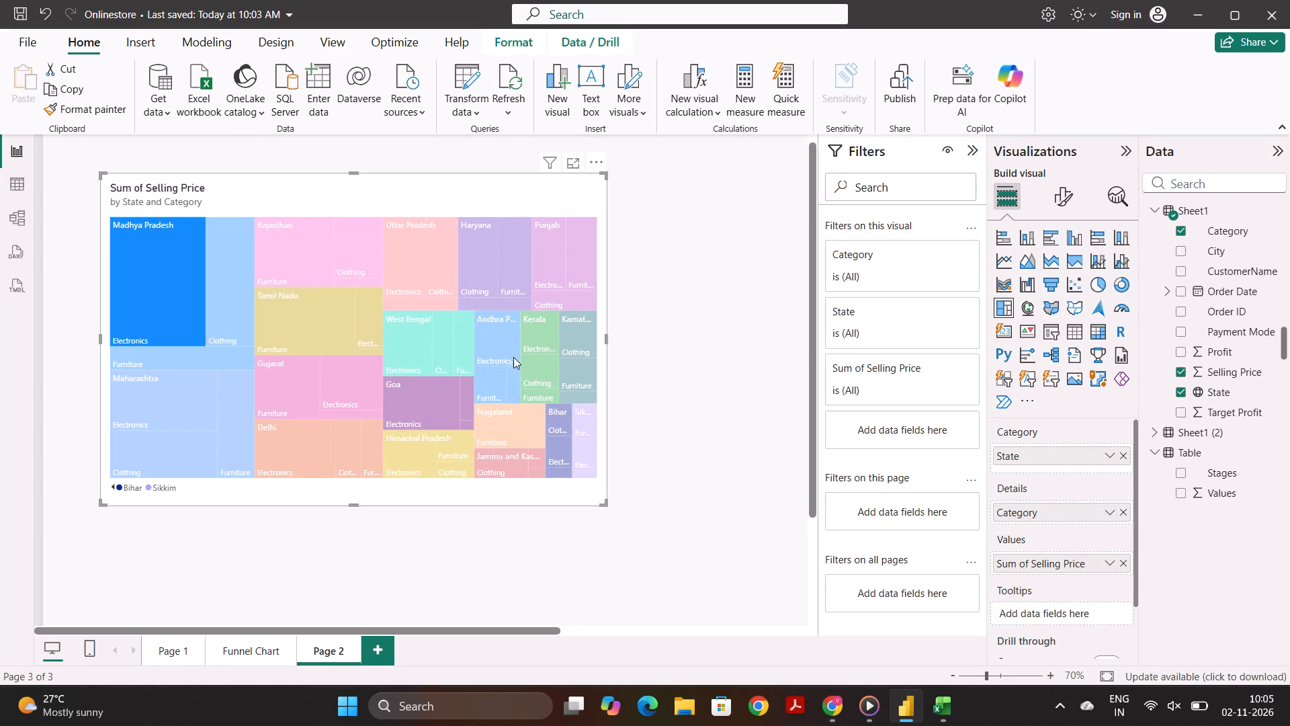
pyautogui.click(513, 360)
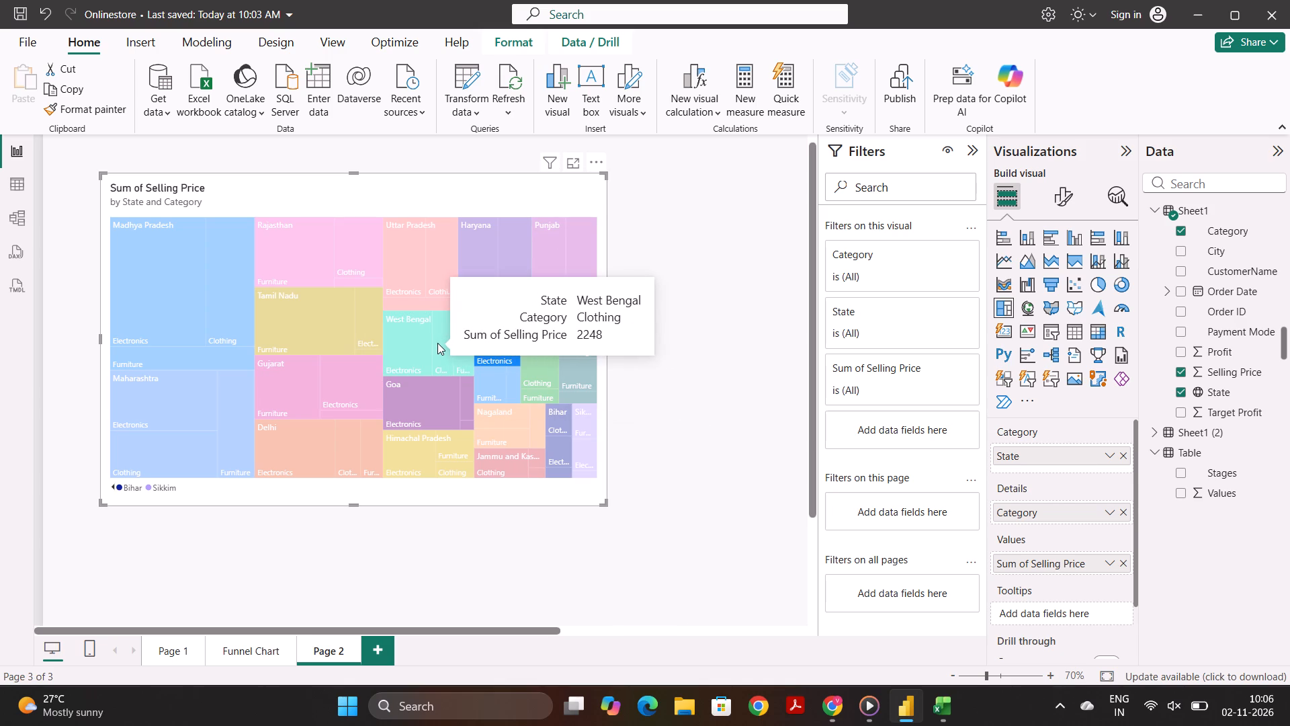
pyautogui.click(178, 282)
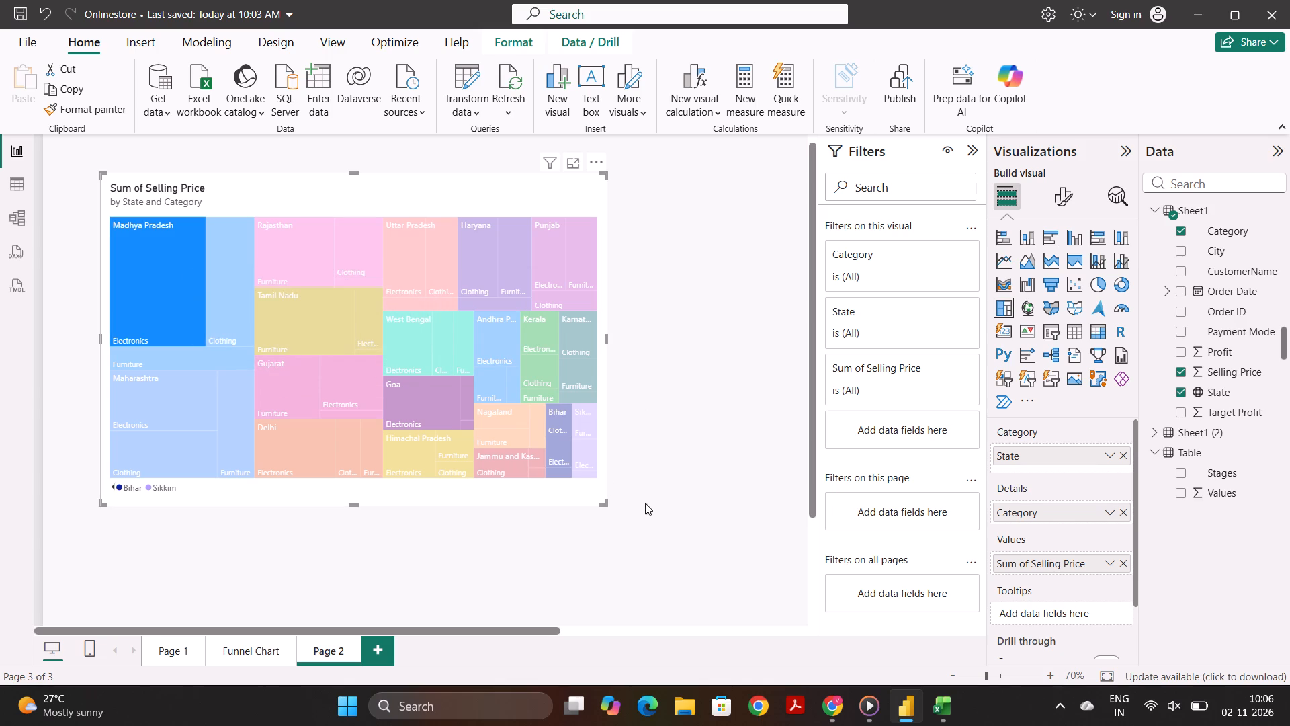
pyautogui.click(617, 499)
pyautogui.click(564, 489)
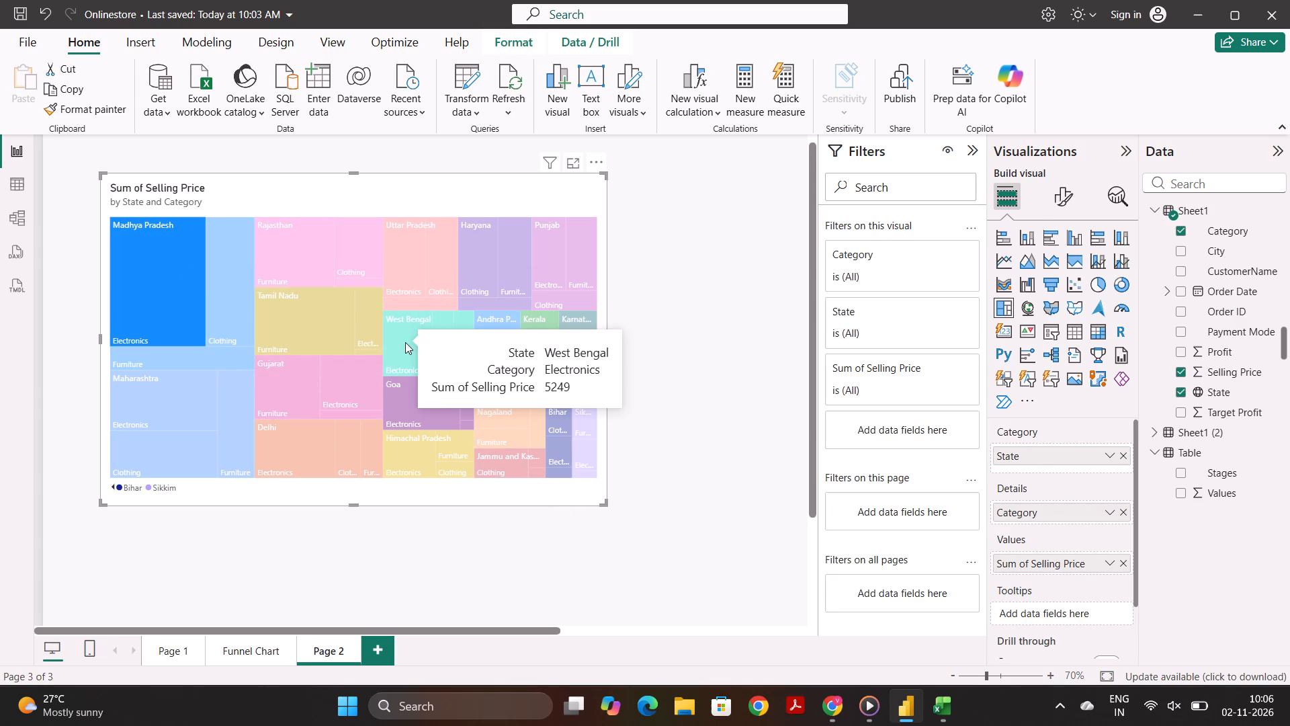
pyautogui.click(123, 260)
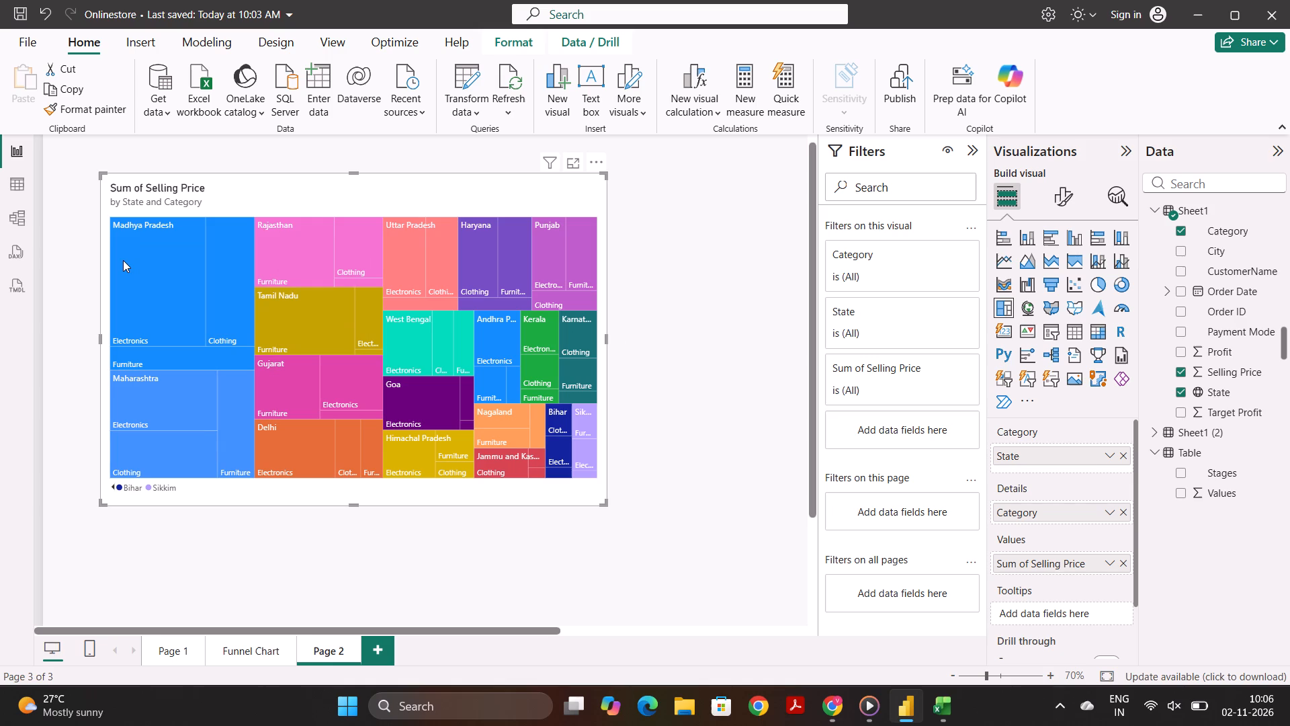
pyautogui.click(123, 260)
pyautogui.click(123, 260)
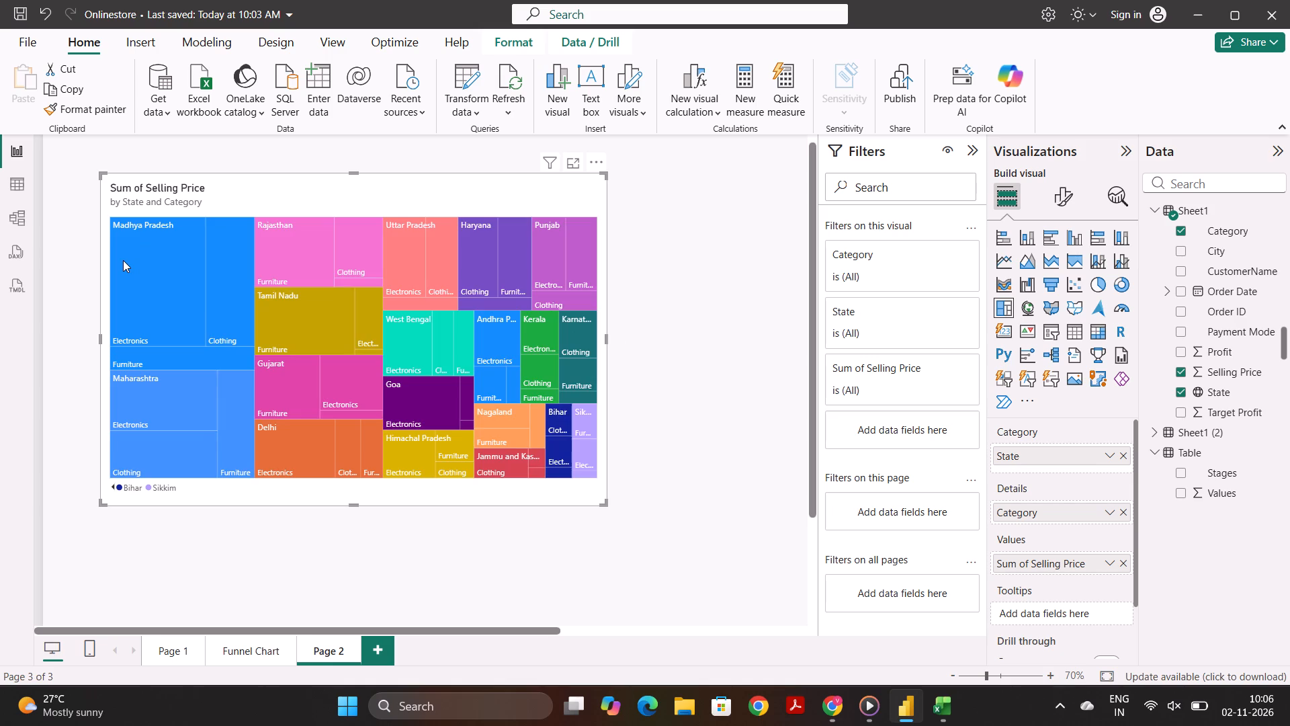